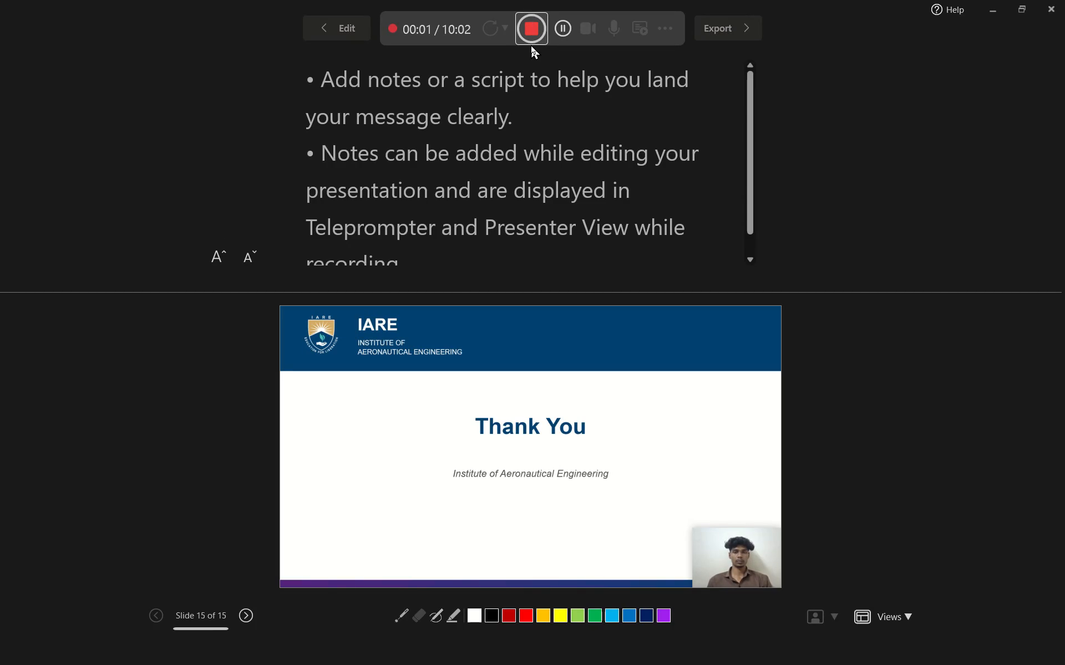
Stop the slide show recording on the closing Thank You slide.
{"action": "left_click", "coordinate": [531, 34]}
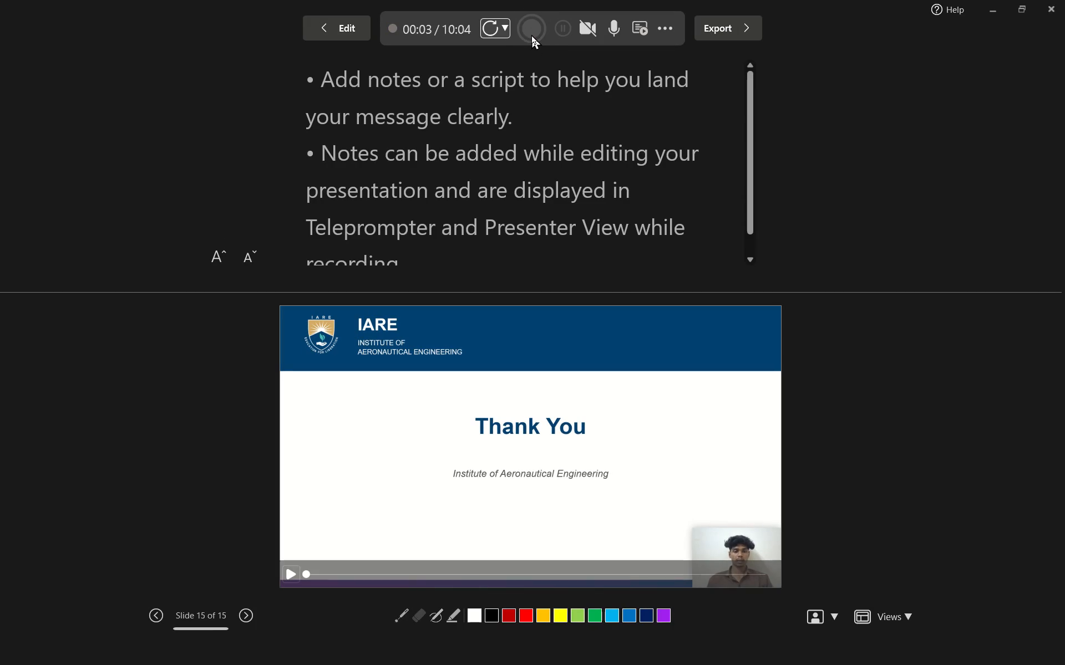
{"action": "left_click", "coordinate": [713, 19]}
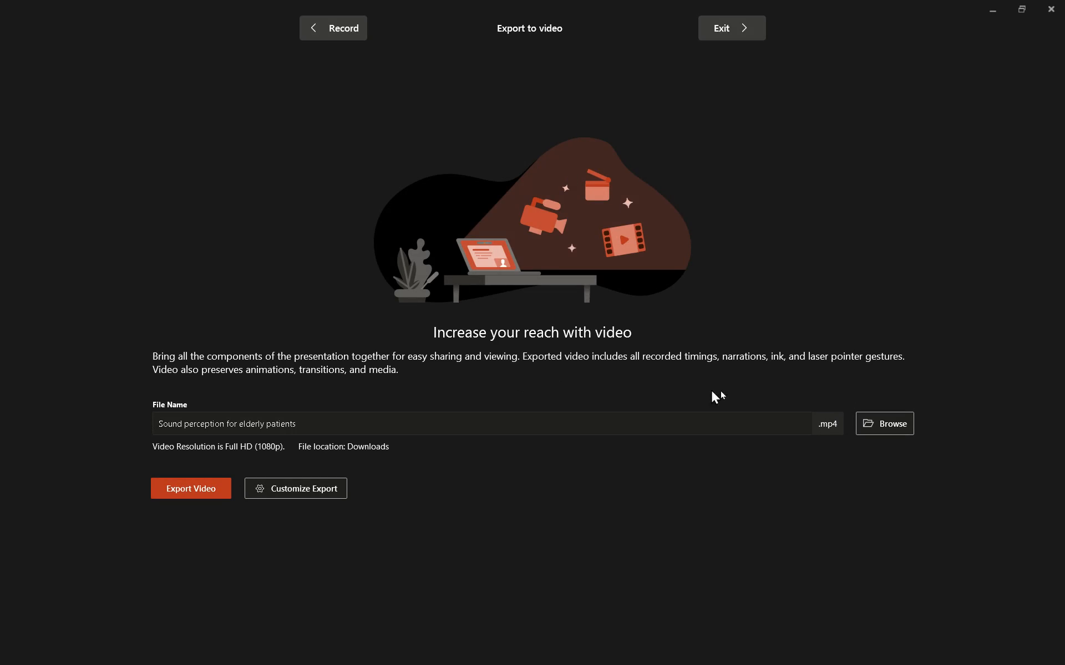
{"action": "left_click", "coordinate": [863, 417]}
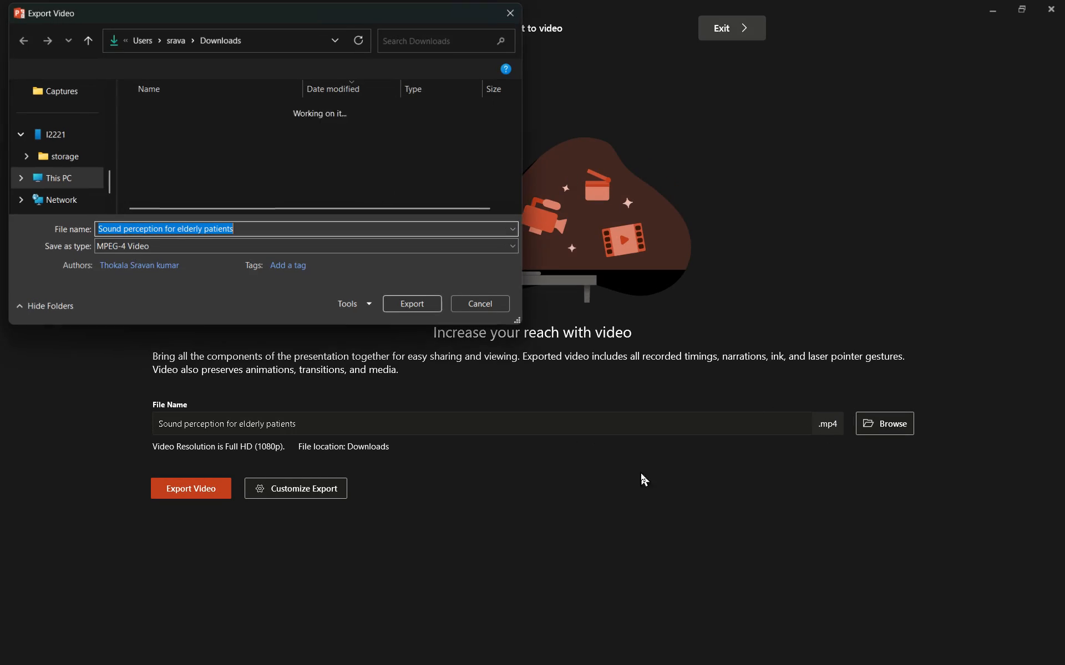
{"action": "scroll", "coordinate": [53, 163], "scroll_direction": "up", "scroll_amount": 2}
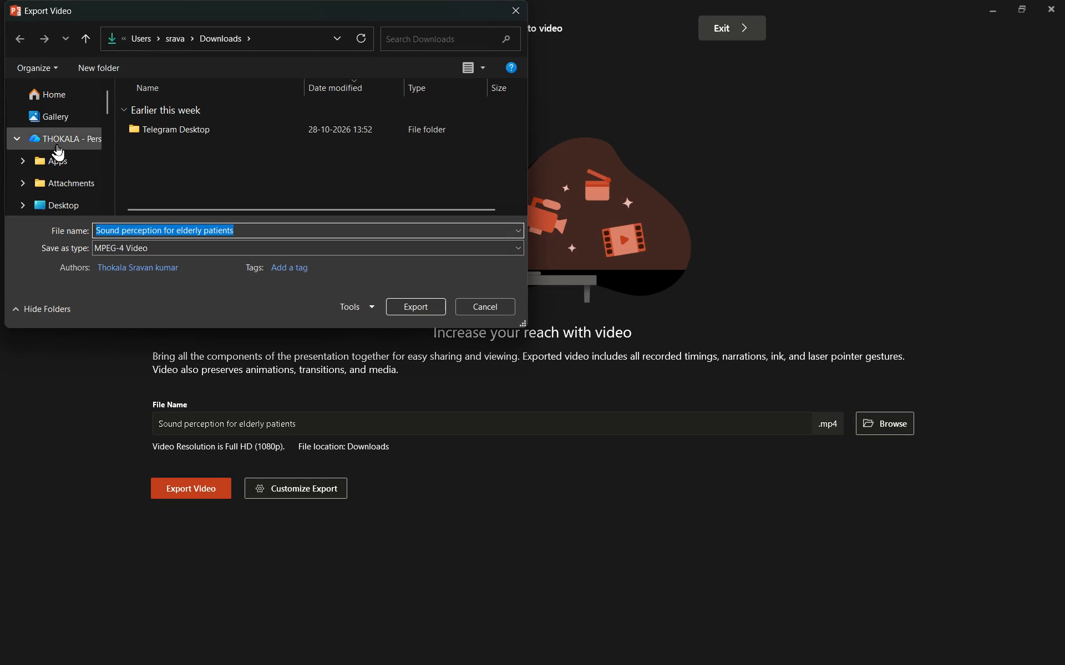
{"action": "scroll", "coordinate": [64, 164], "scroll_direction": "down", "scroll_amount": 1}
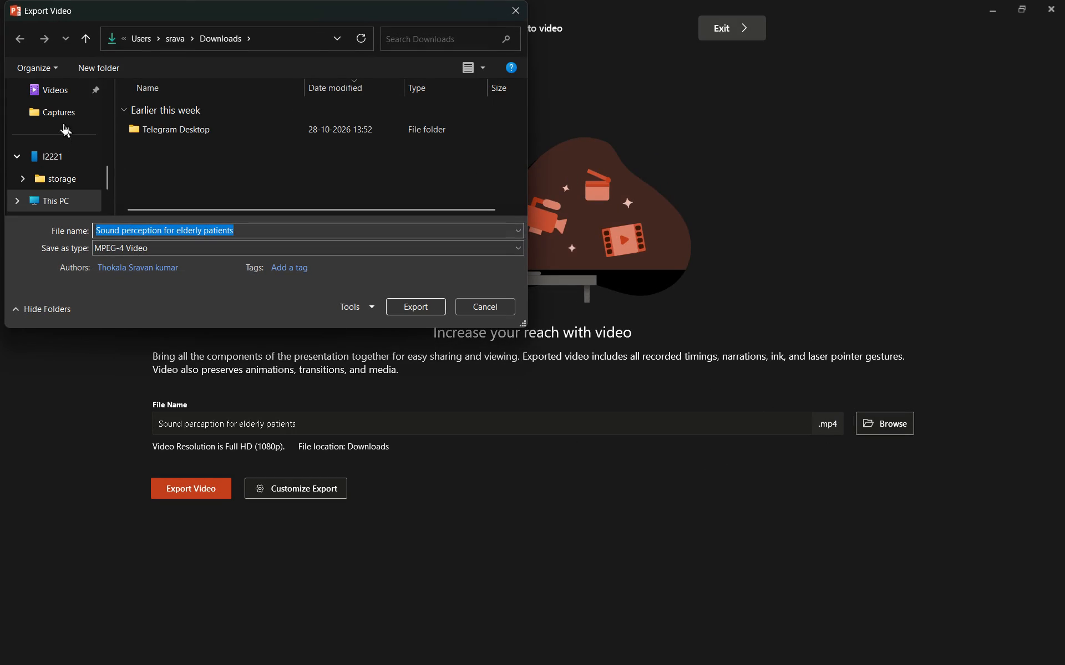
{"action": "left_click", "coordinate": [58, 92]}
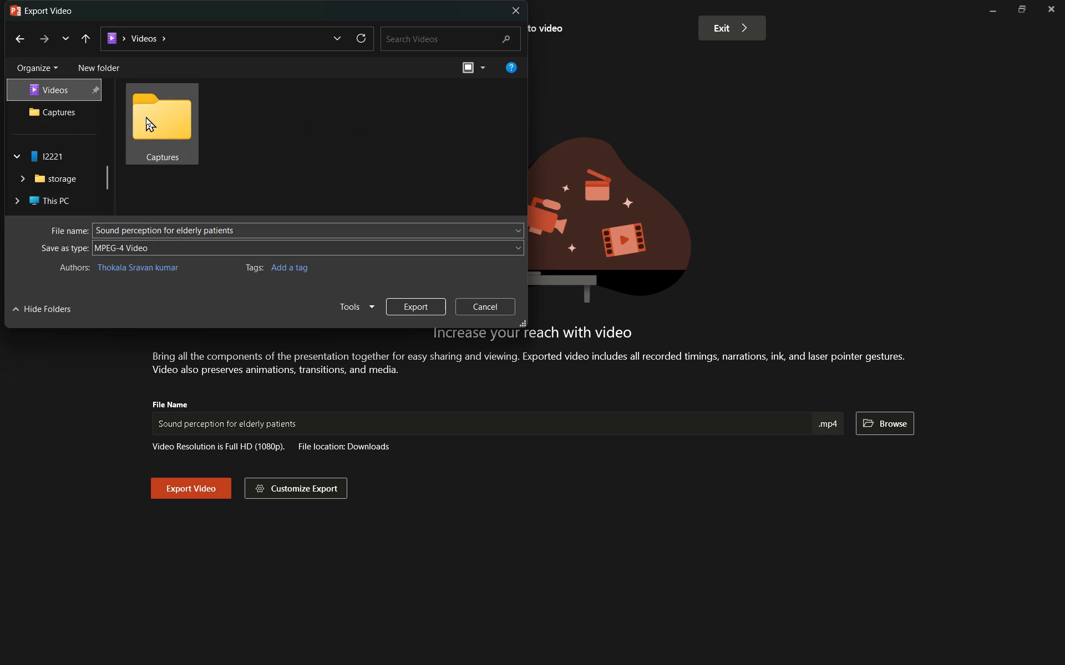
{"action": "left_click", "coordinate": [146, 116]}
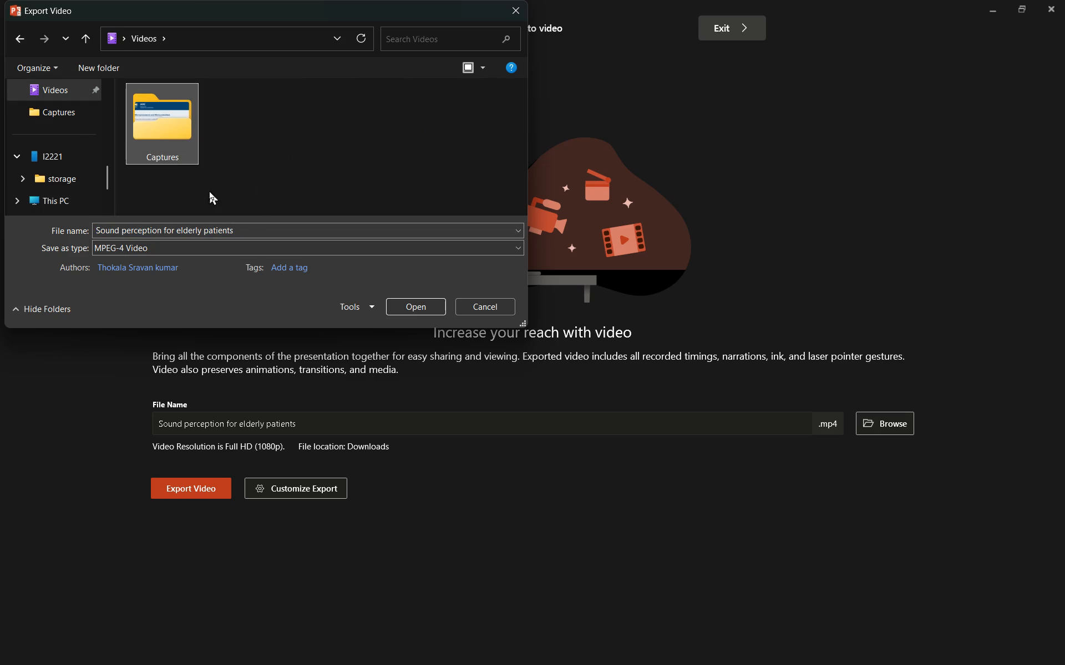
{"action": "left_click", "coordinate": [173, 149]}
{"action": "left_click_drag", "start_coordinate": [173, 149], "coordinate": [354, 195]}
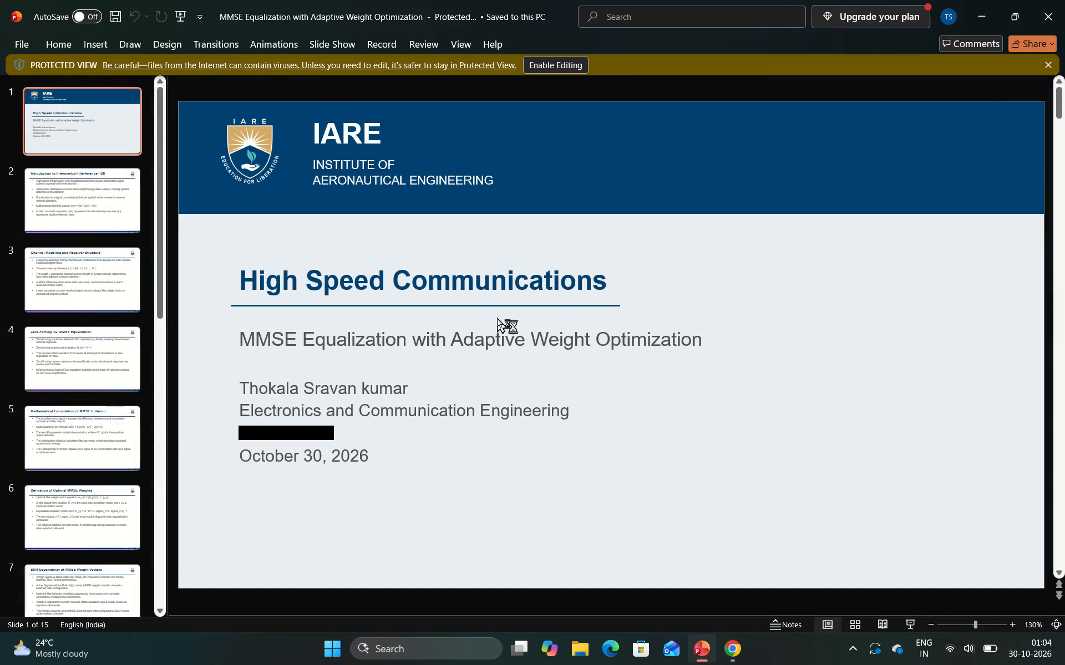
{"action": "left_click", "coordinate": [526, 68]}
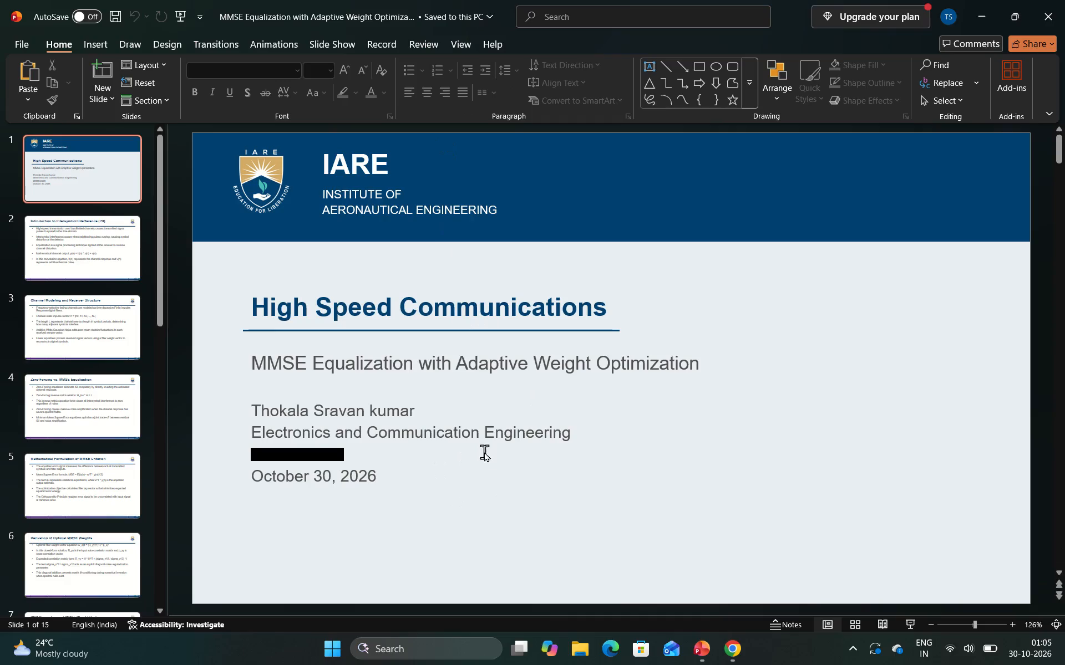
Paste the person-silhouette item from the clipboard history onto the High Speed Communications title slide.
{"action": "key", "text": "super+v"}
{"action": "left_click", "coordinate": [863, 580]}
{"action": "key", "text": "ctrl+v"}
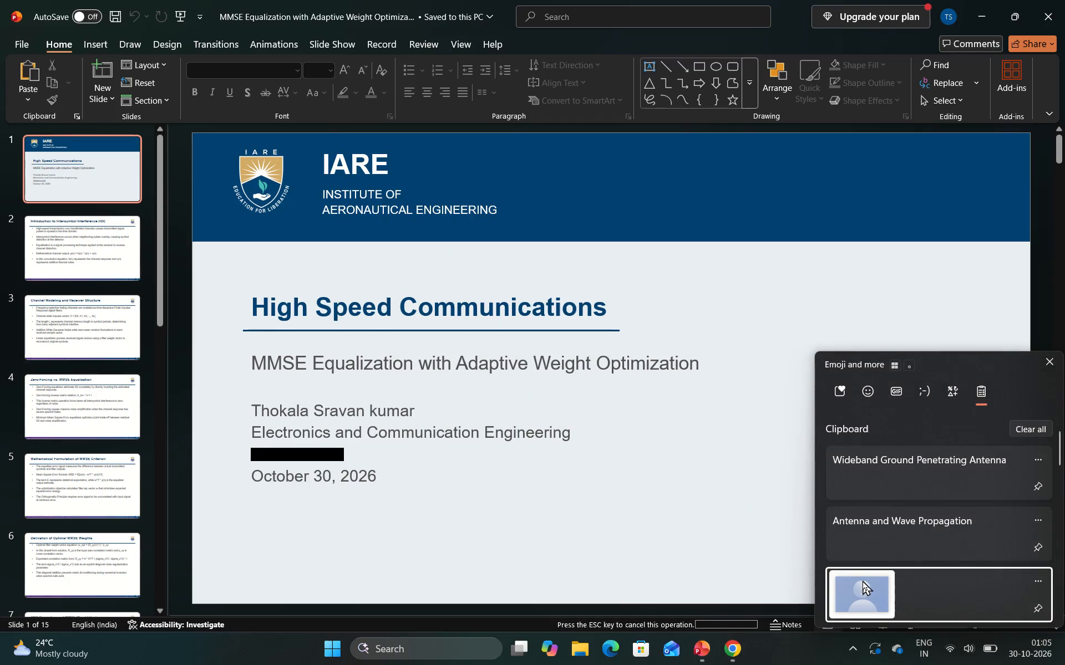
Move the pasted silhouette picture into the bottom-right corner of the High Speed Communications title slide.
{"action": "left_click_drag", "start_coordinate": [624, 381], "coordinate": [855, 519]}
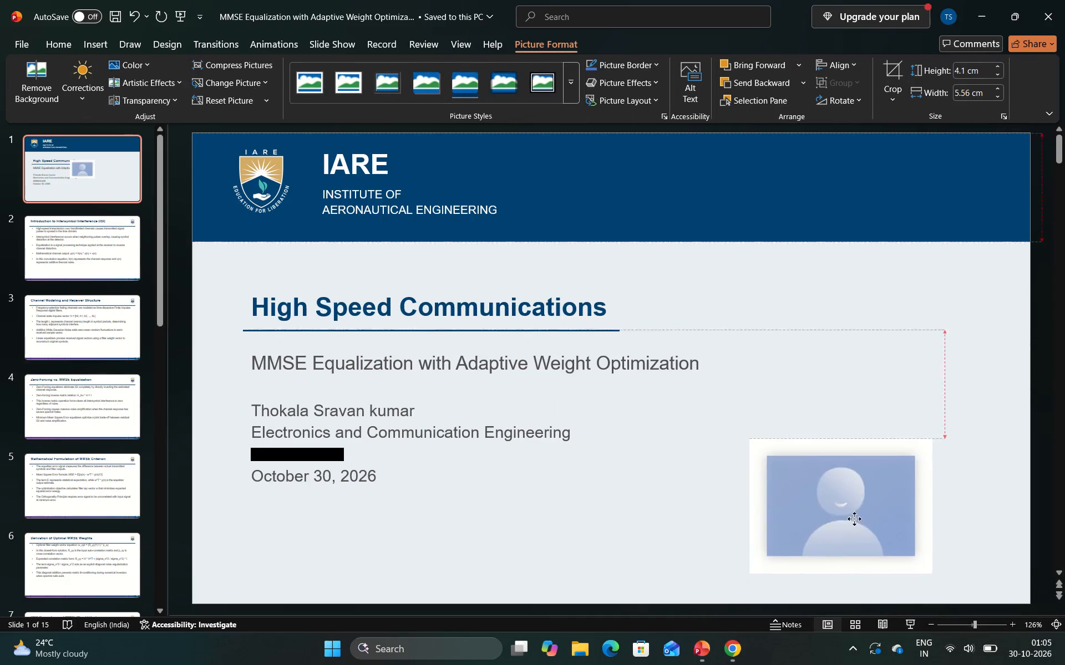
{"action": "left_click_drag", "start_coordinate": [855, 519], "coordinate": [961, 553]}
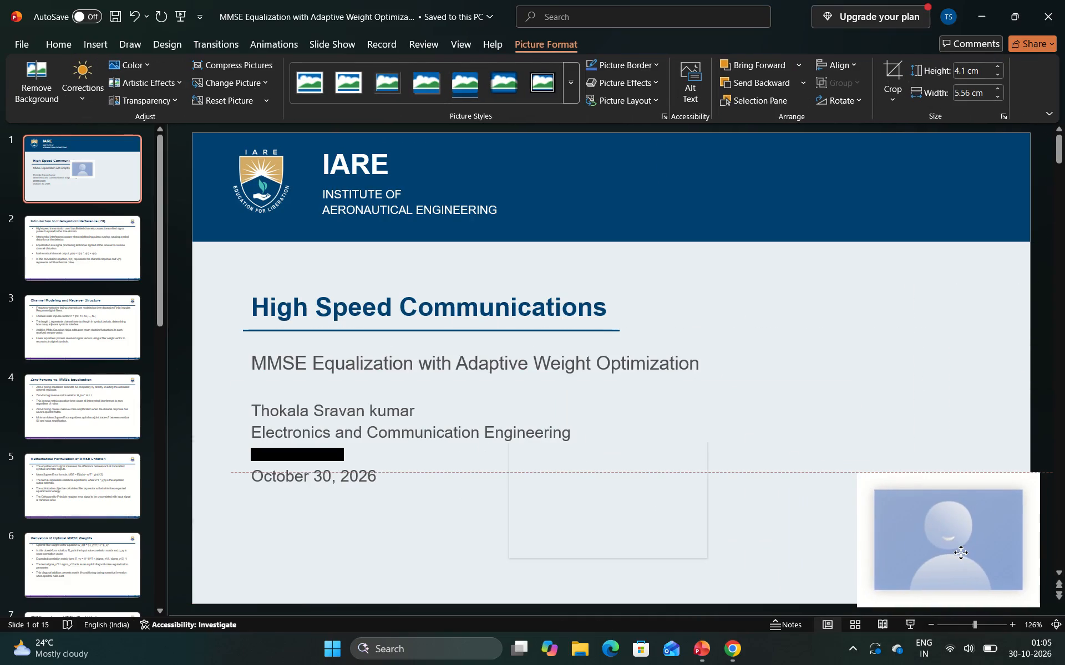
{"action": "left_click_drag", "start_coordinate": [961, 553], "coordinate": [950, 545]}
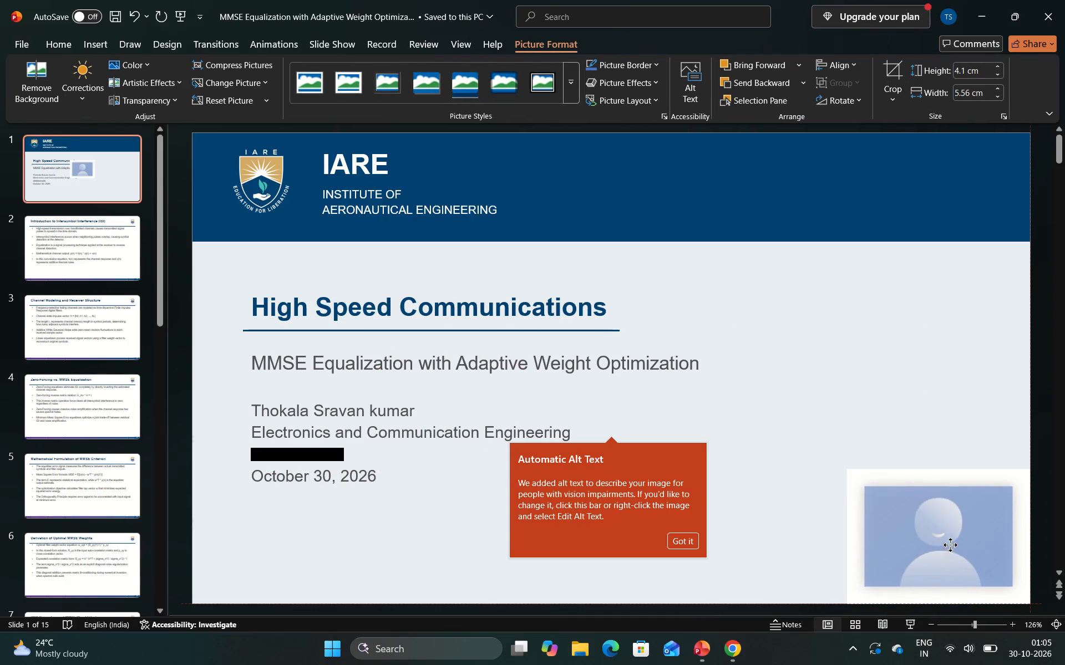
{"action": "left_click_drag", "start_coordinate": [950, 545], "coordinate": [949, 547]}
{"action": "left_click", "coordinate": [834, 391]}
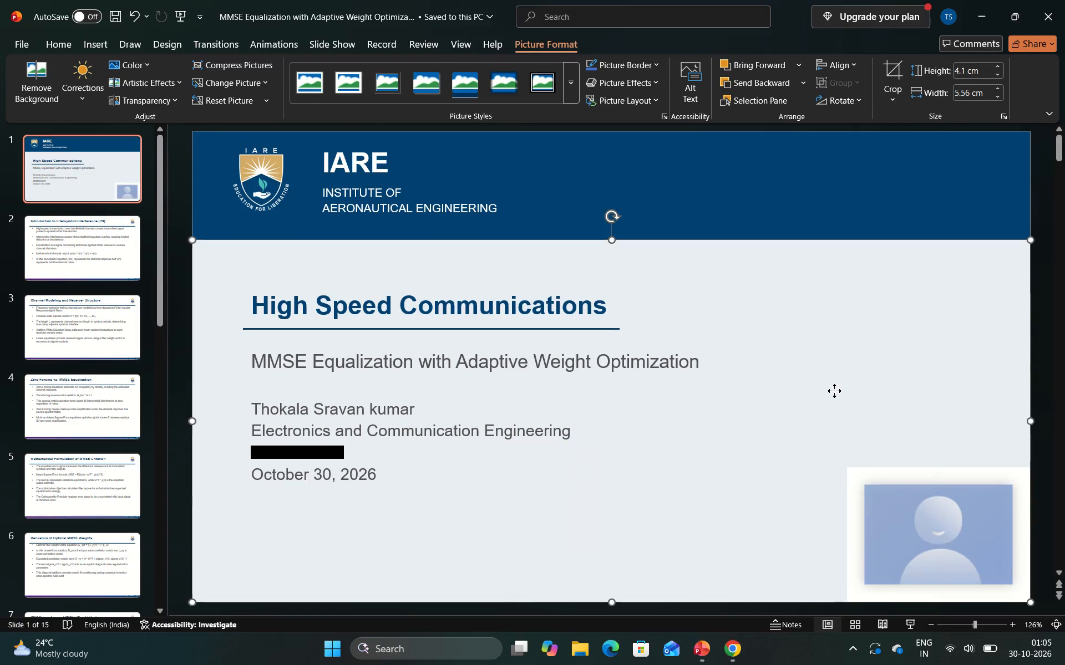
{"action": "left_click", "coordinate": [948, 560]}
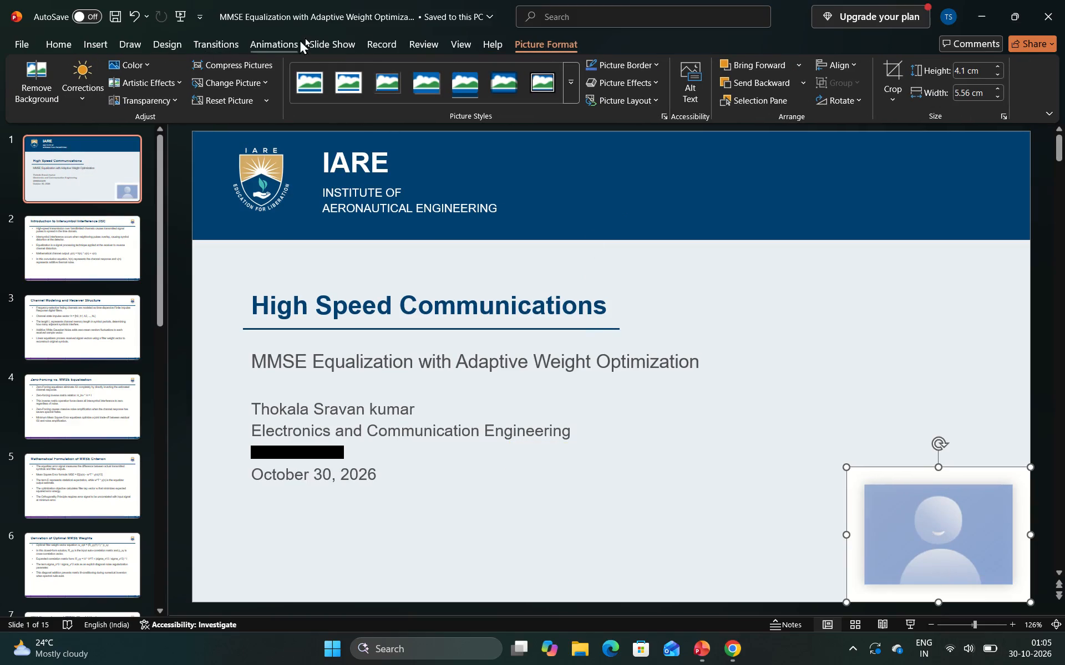
Open the recording view from the beginning, check the camera feed on the first two slides, and return to editing.
{"action": "left_click", "coordinate": [381, 43]}
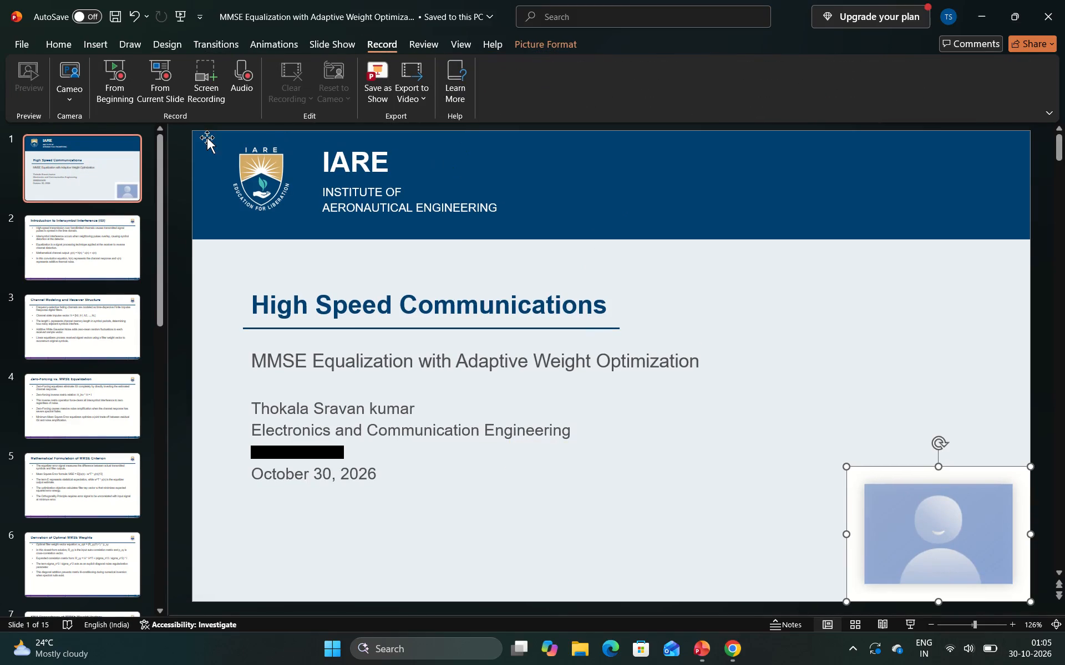
{"action": "left_click", "coordinate": [126, 89]}
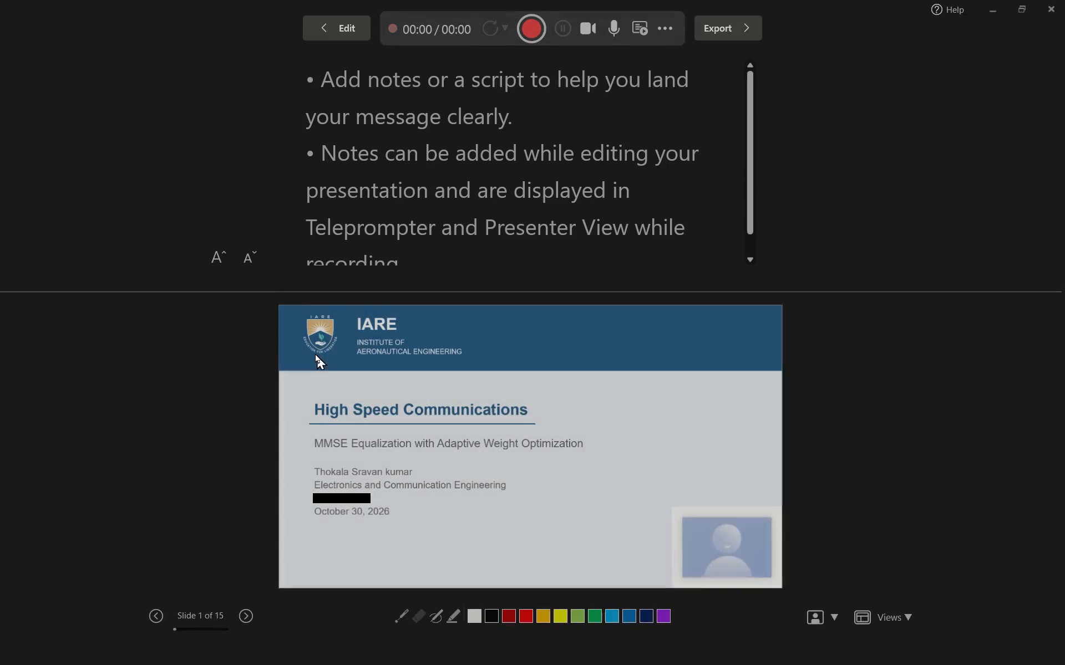
{"action": "left_click", "coordinate": [714, 544]}
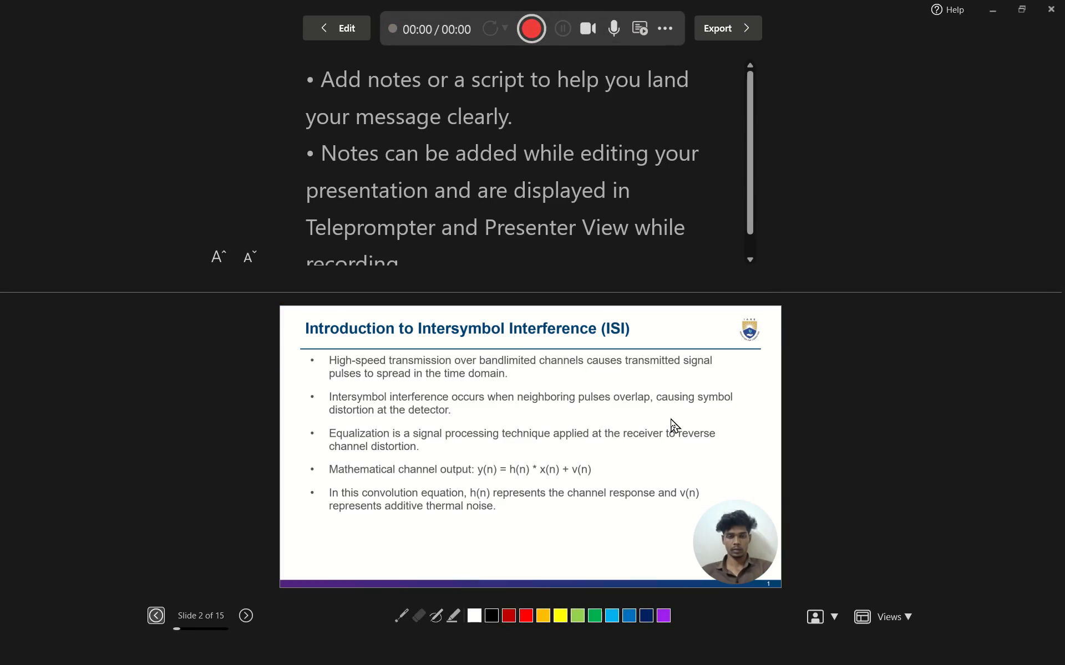
{"action": "left_click", "coordinate": [317, 37]}
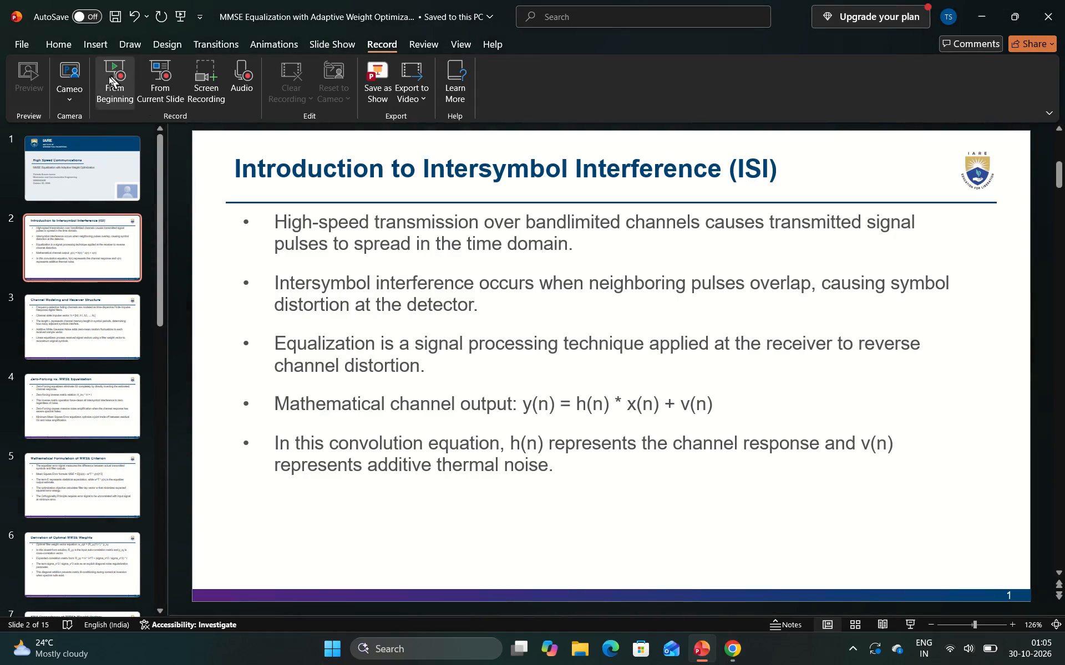
Insert a cameo on the Introduction to Intersymbol Interference slide only and give it a rectangular camera style.
{"action": "left_click", "coordinate": [75, 93]}
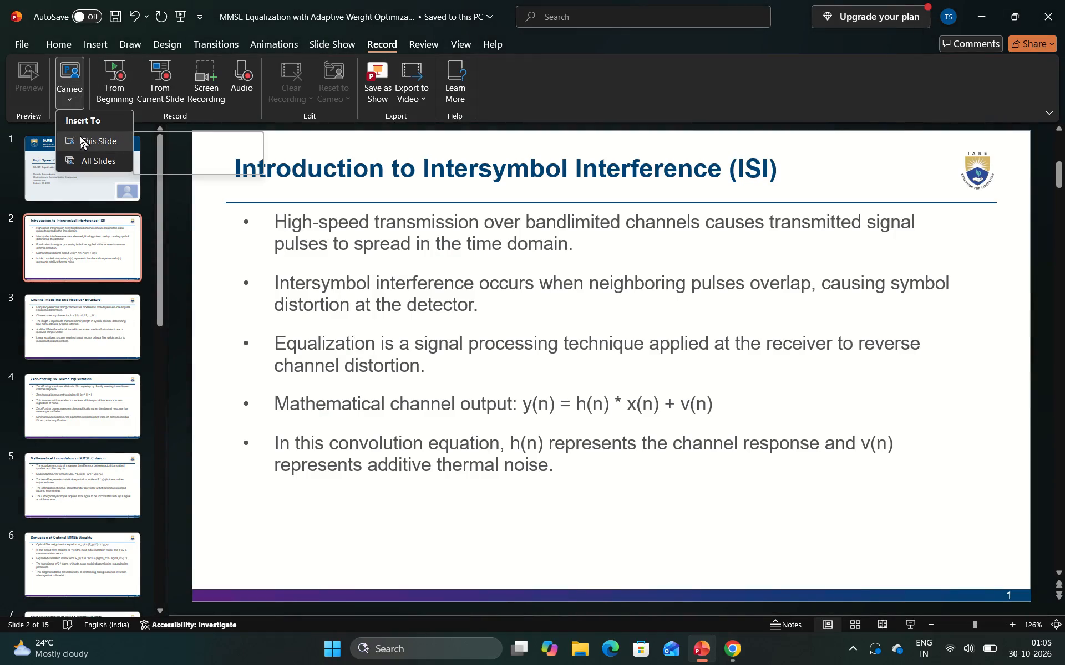
{"action": "left_click", "coordinate": [80, 135]}
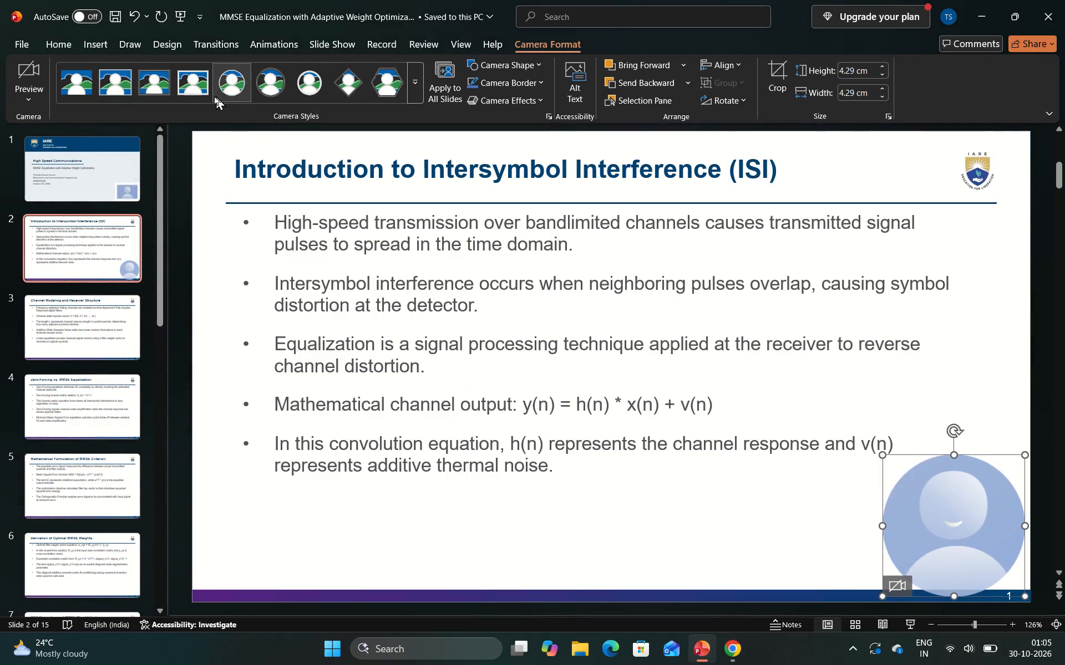
{"action": "left_click", "coordinate": [163, 86]}
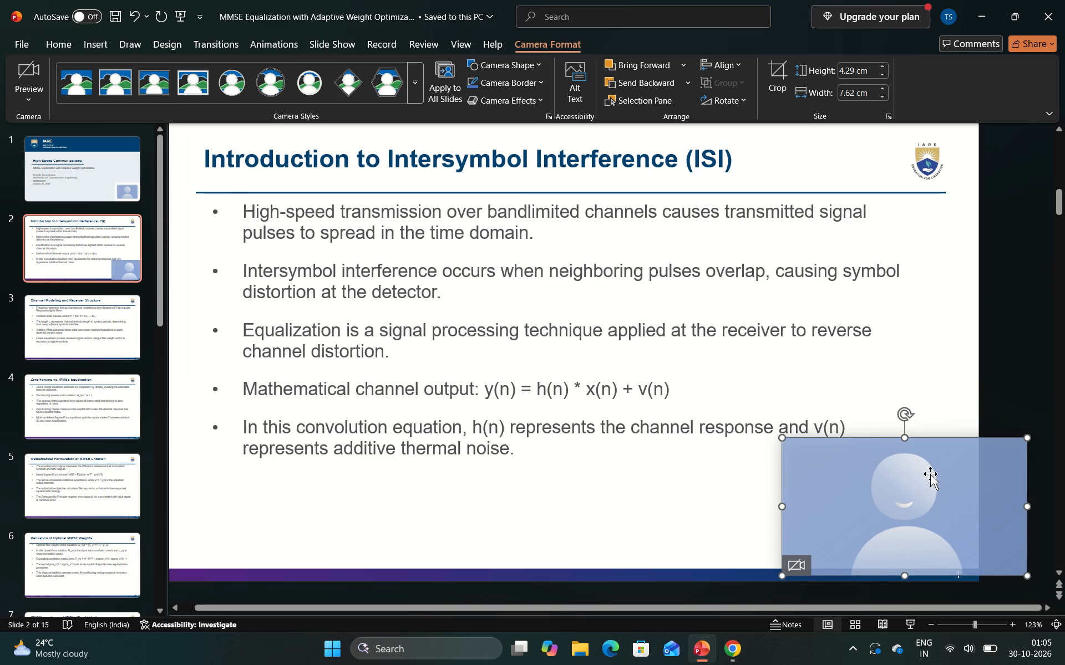
Resize the cameo to about 3.32 cm high by 5.08 cm wide and fit it into the slide's bottom-right corner.
{"action": "left_click_drag", "start_coordinate": [1027, 436], "coordinate": [1000, 449]}
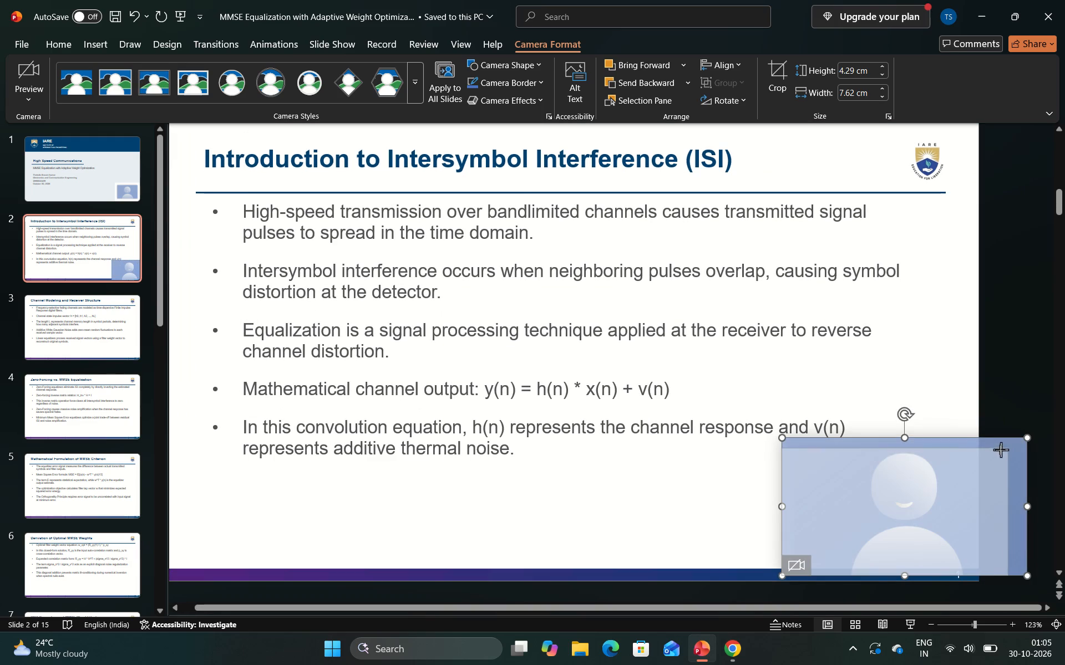
{"action": "left_click_drag", "start_coordinate": [1000, 449], "coordinate": [962, 467]}
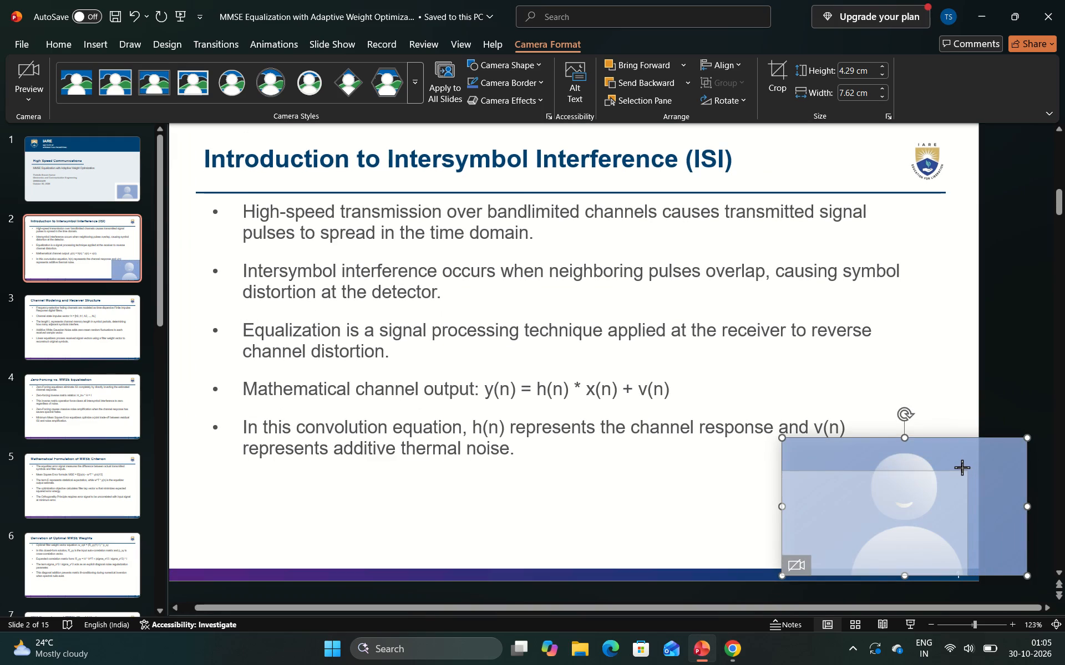
{"action": "left_click_drag", "start_coordinate": [962, 467], "coordinate": [963, 467]}
{"action": "left_click_drag", "start_coordinate": [963, 485], "coordinate": [970, 482]}
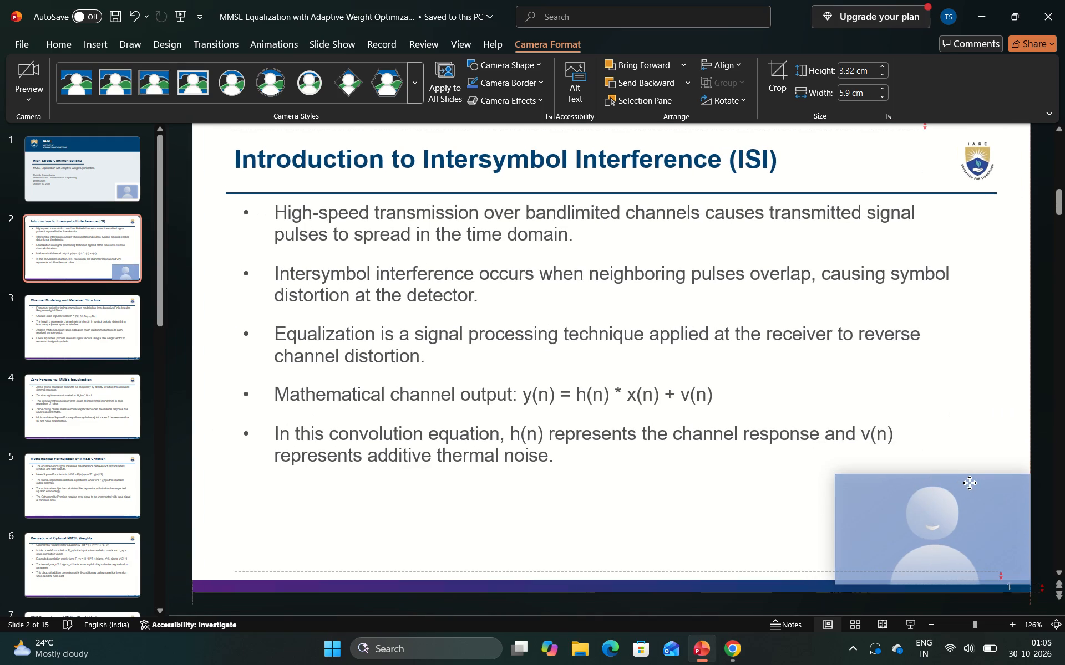
{"action": "left_click_drag", "start_coordinate": [970, 482], "coordinate": [970, 489]}
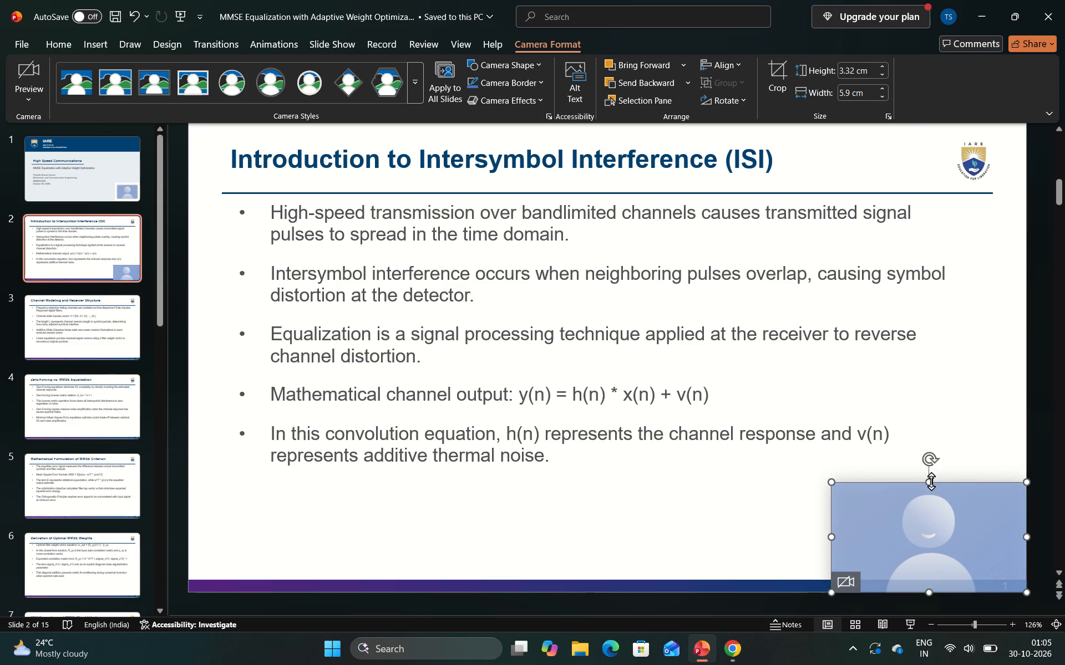
{"action": "left_click_drag", "start_coordinate": [830, 540], "coordinate": [868, 541]}
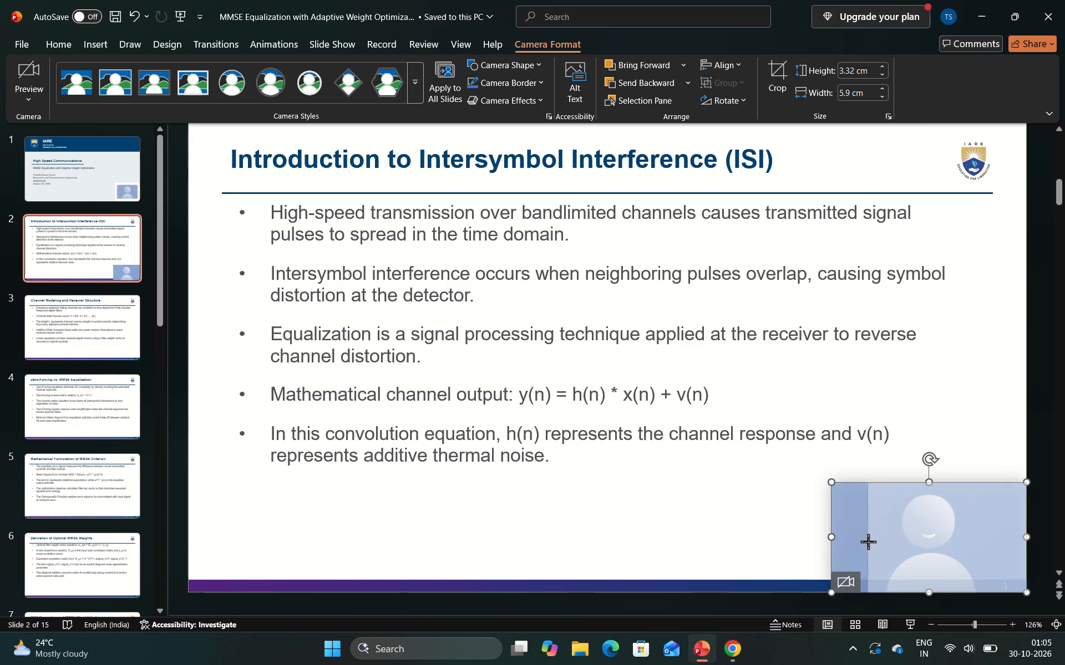
{"action": "left_click_drag", "start_coordinate": [868, 541], "coordinate": [856, 544]}
{"action": "left_click", "coordinate": [907, 443]}
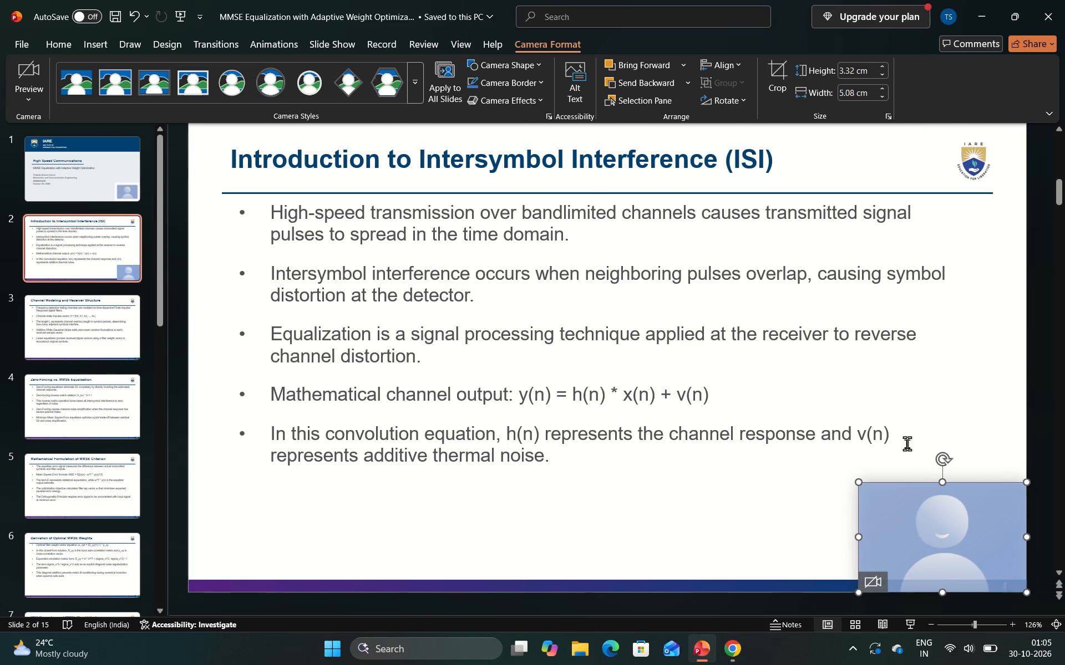
Turn on the live camera preview in the cameo and shrink the cameo slightly towards the slide's bottom-right corner.
{"action": "left_click", "coordinate": [943, 550]}
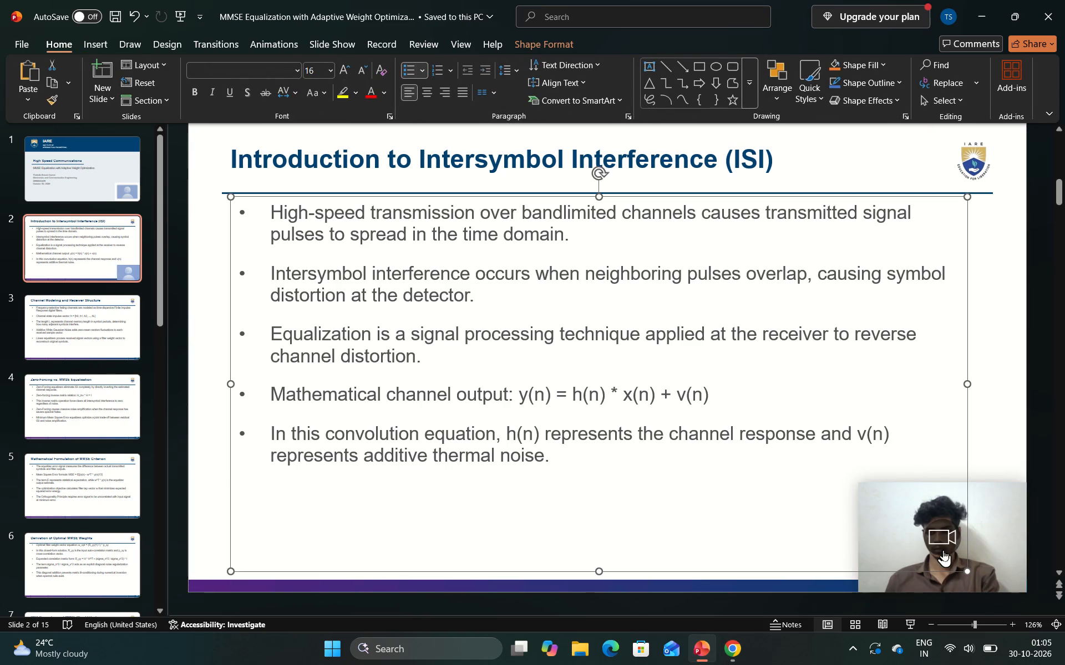
{"action": "left_click", "coordinate": [742, 507]}
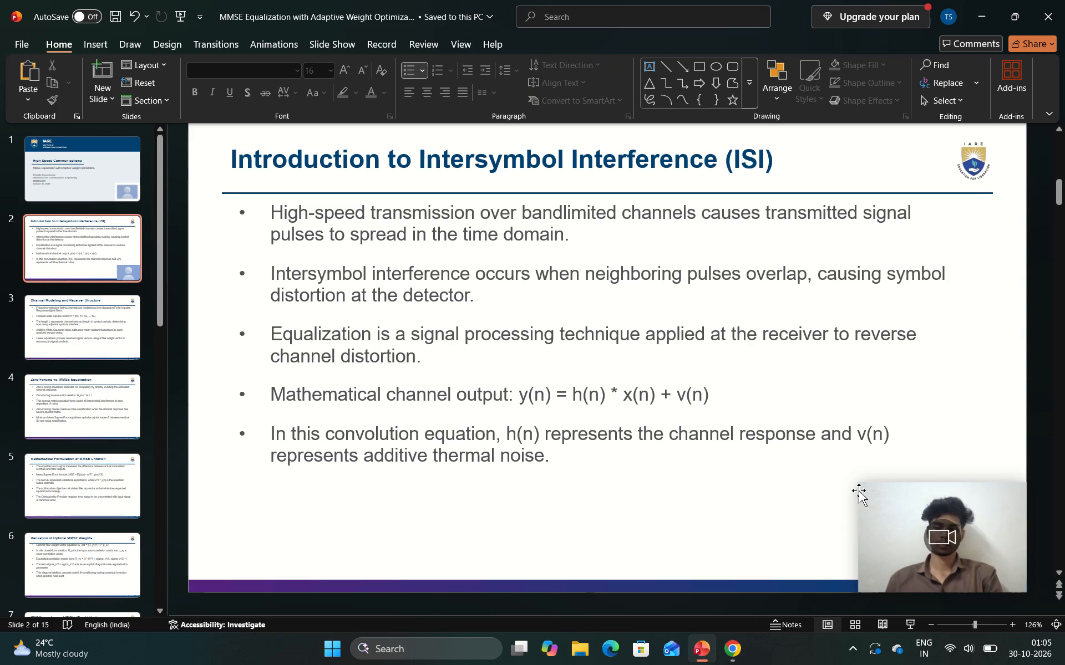
{"action": "left_click", "coordinate": [860, 485]}
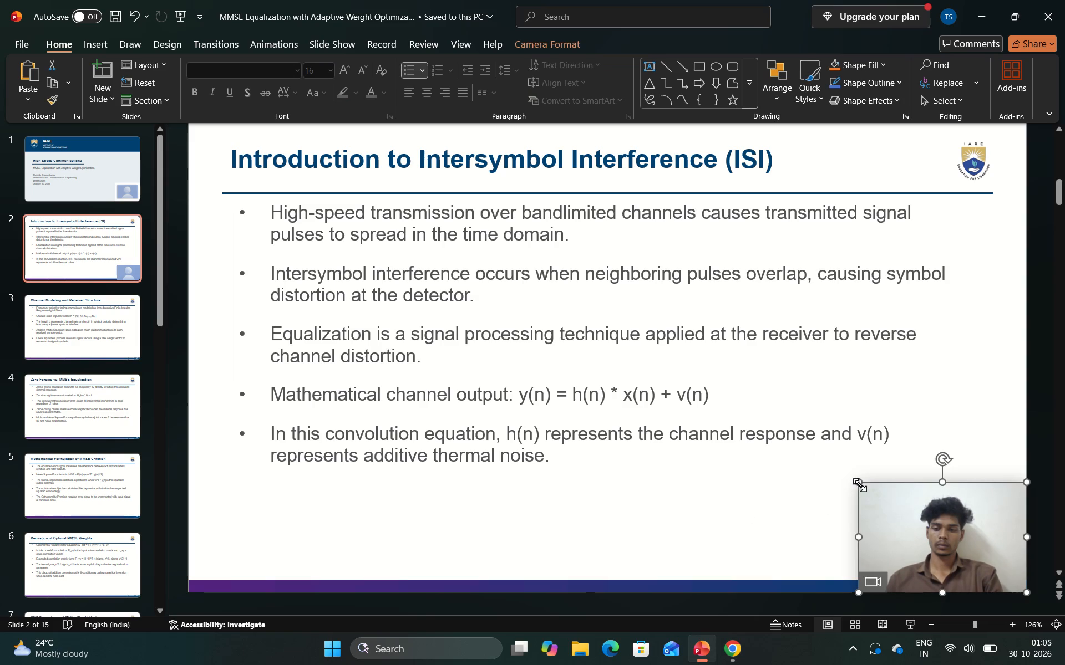
{"action": "left_click_drag", "start_coordinate": [860, 483], "coordinate": [868, 494]}
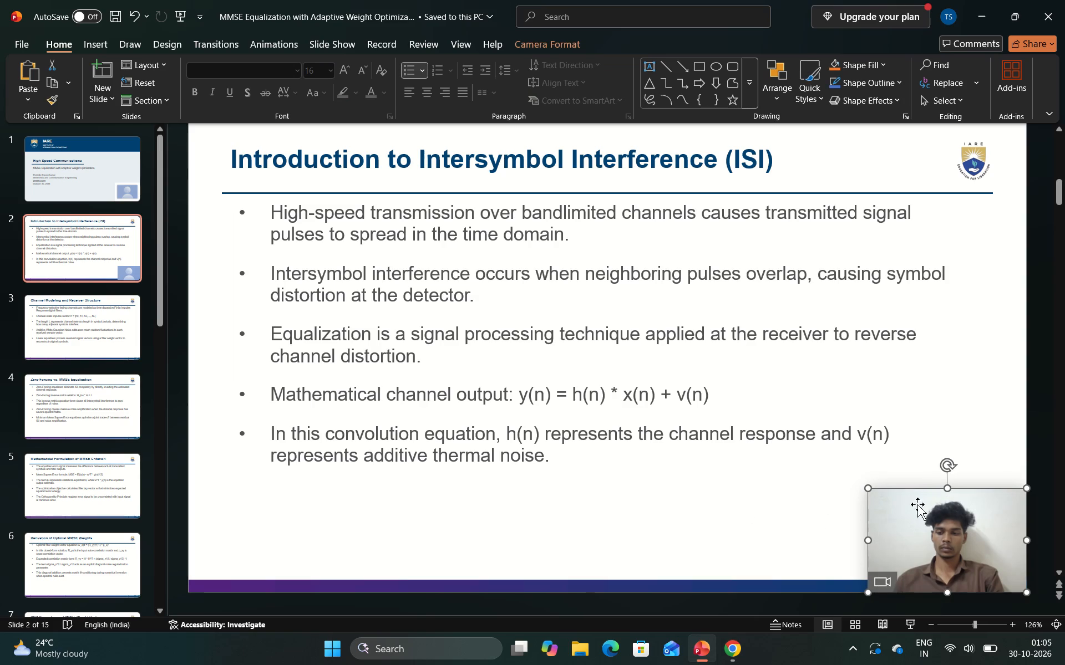
{"action": "left_click", "coordinate": [949, 425]}
Apply the cameo from the Introduction to Intersymbol Interference slide to all slides.
{"action": "right_click", "coordinate": [923, 505]}
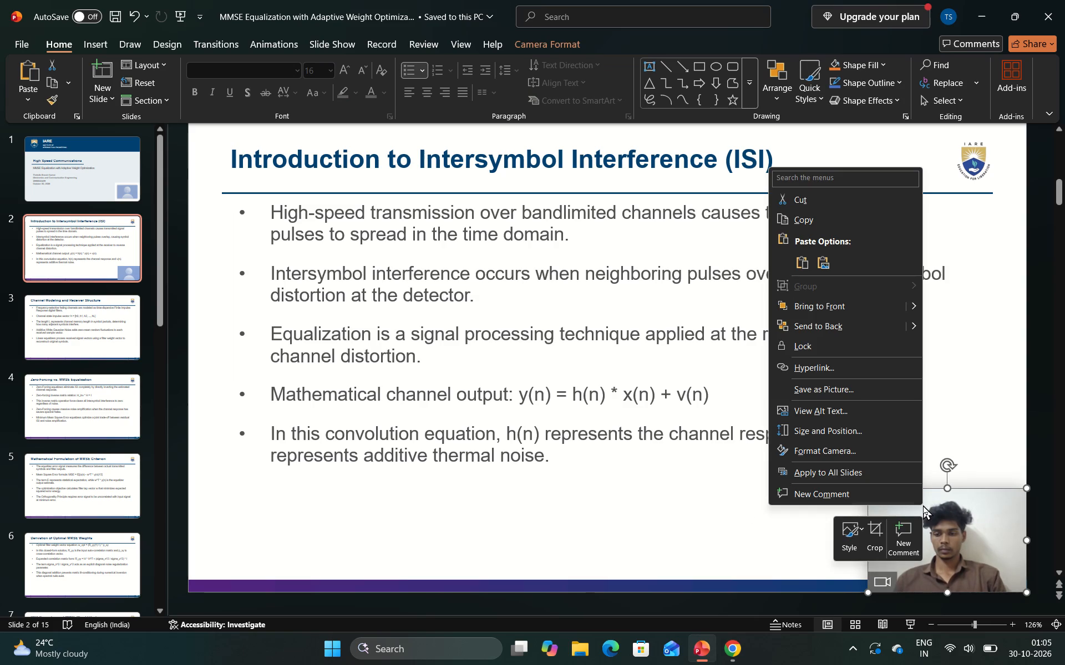
{"action": "left_click", "coordinate": [851, 463]}
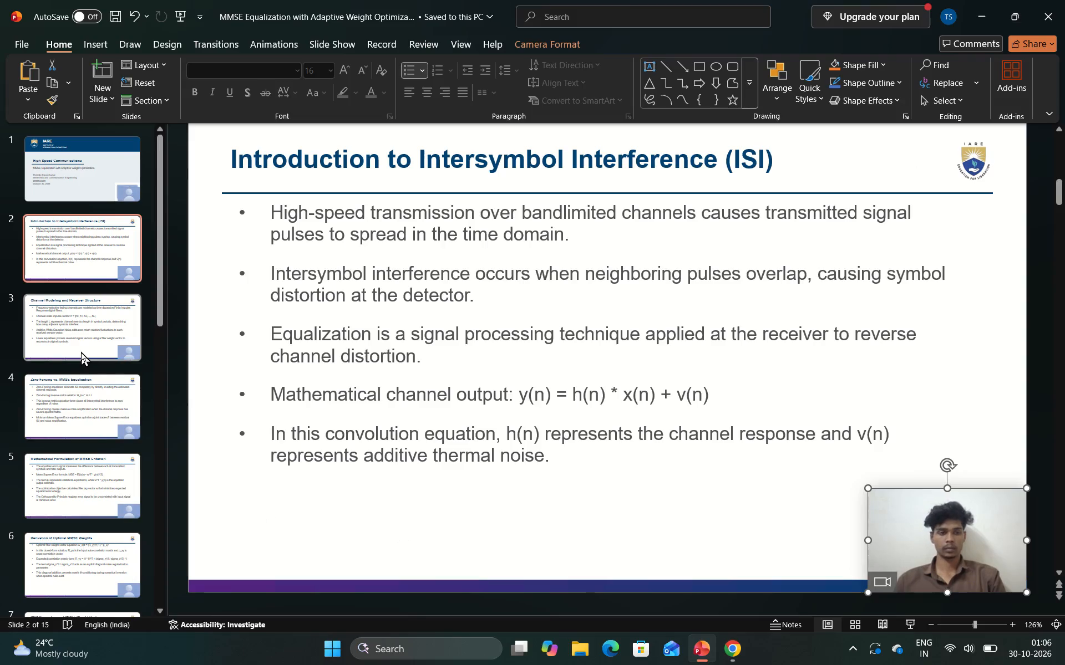
Delete the pasted silhouette picture behind the cameo on the High Speed Communications title slide.
{"action": "left_click", "coordinate": [102, 175]}
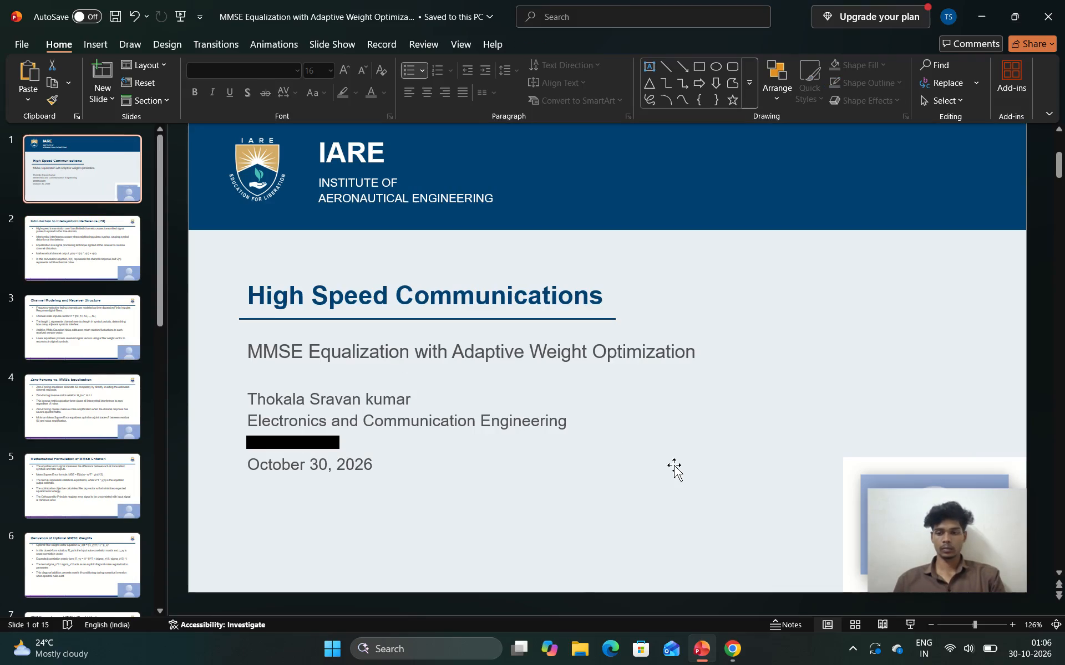
{"action": "left_click", "coordinate": [865, 468]}
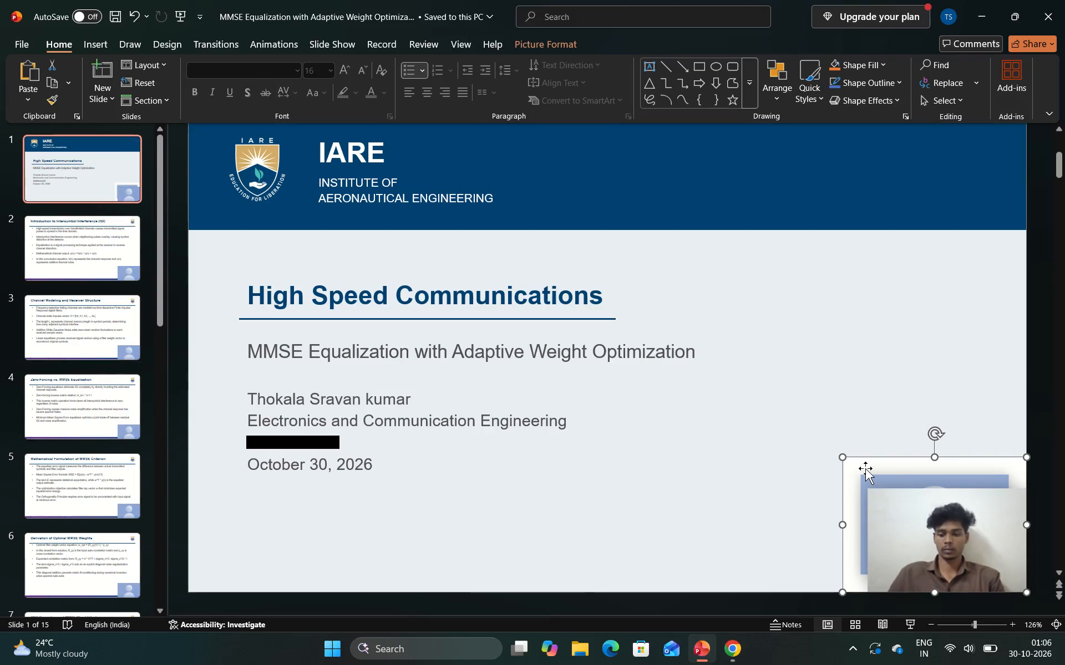
{"action": "key", "text": "Delete"}
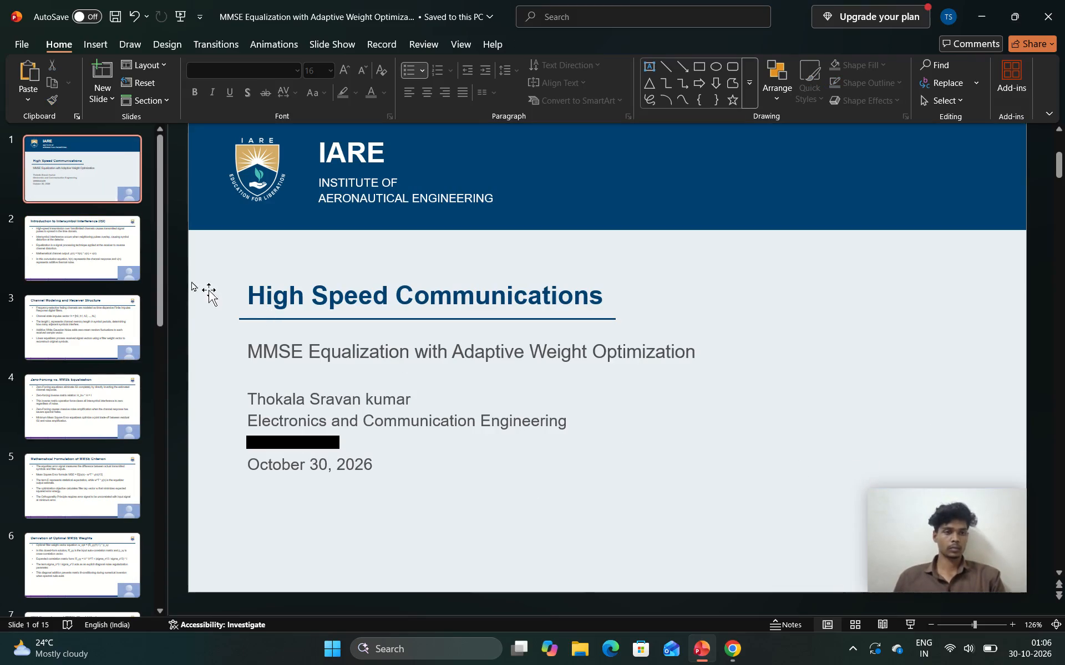
Open the recording view from the beginning of the presentation, starting at the title slide.
{"action": "left_click", "coordinate": [39, 195]}
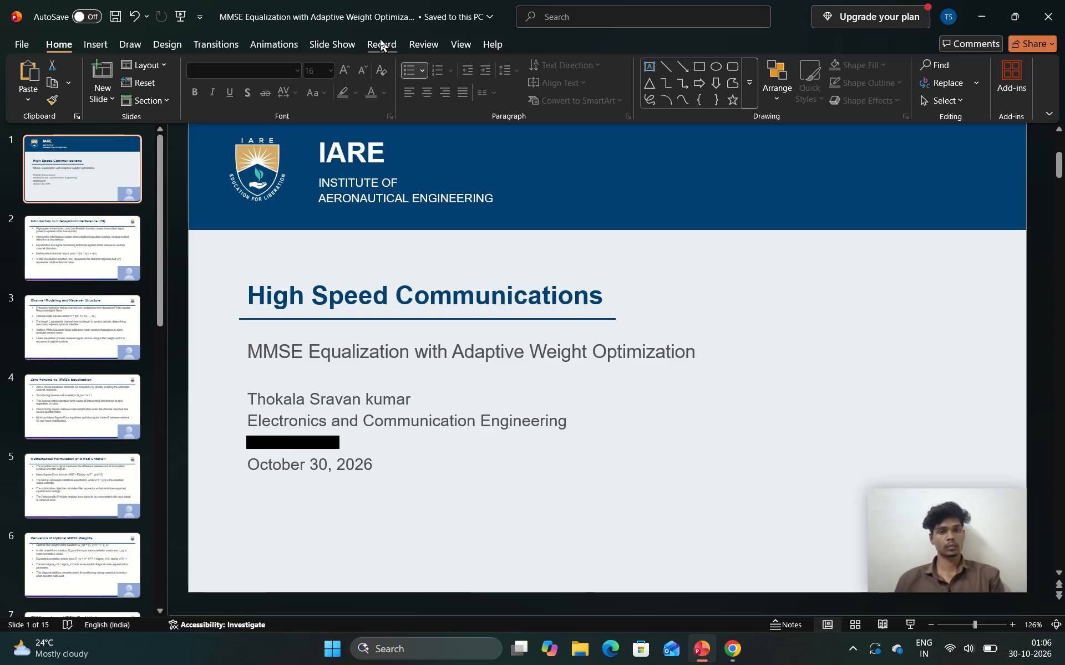
{"action": "left_click", "coordinate": [378, 39]}
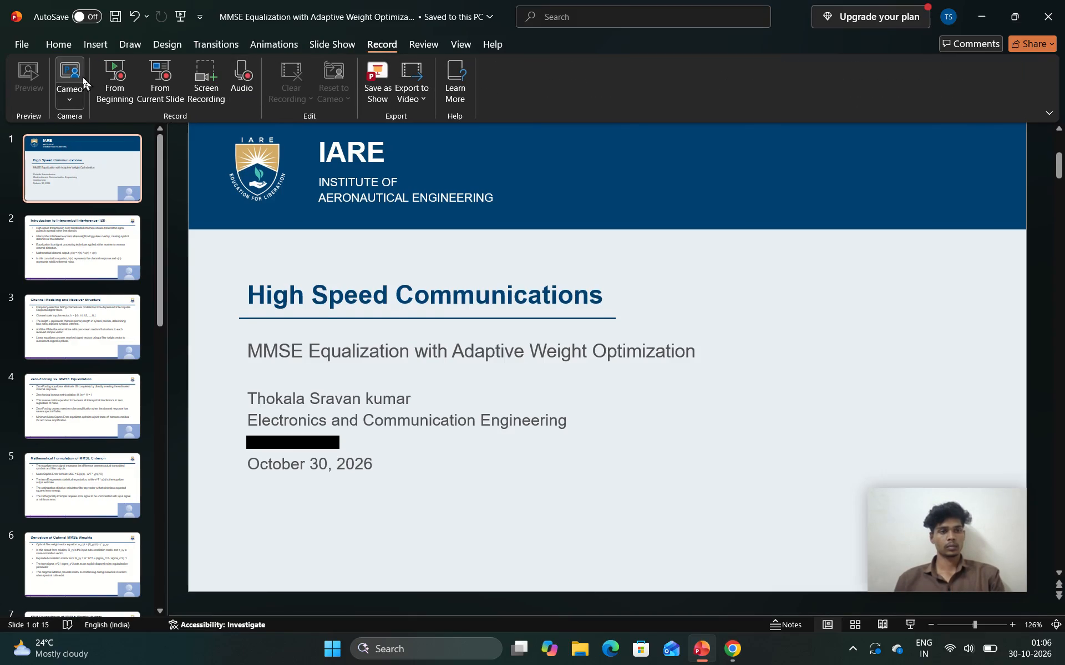
{"action": "left_click", "coordinate": [105, 73]}
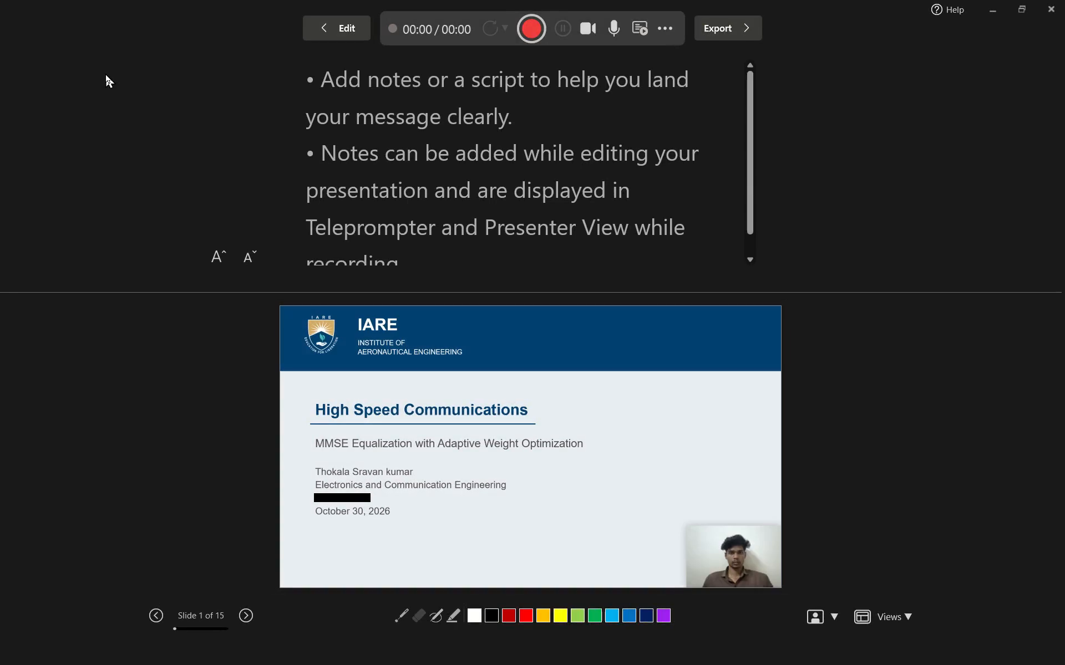
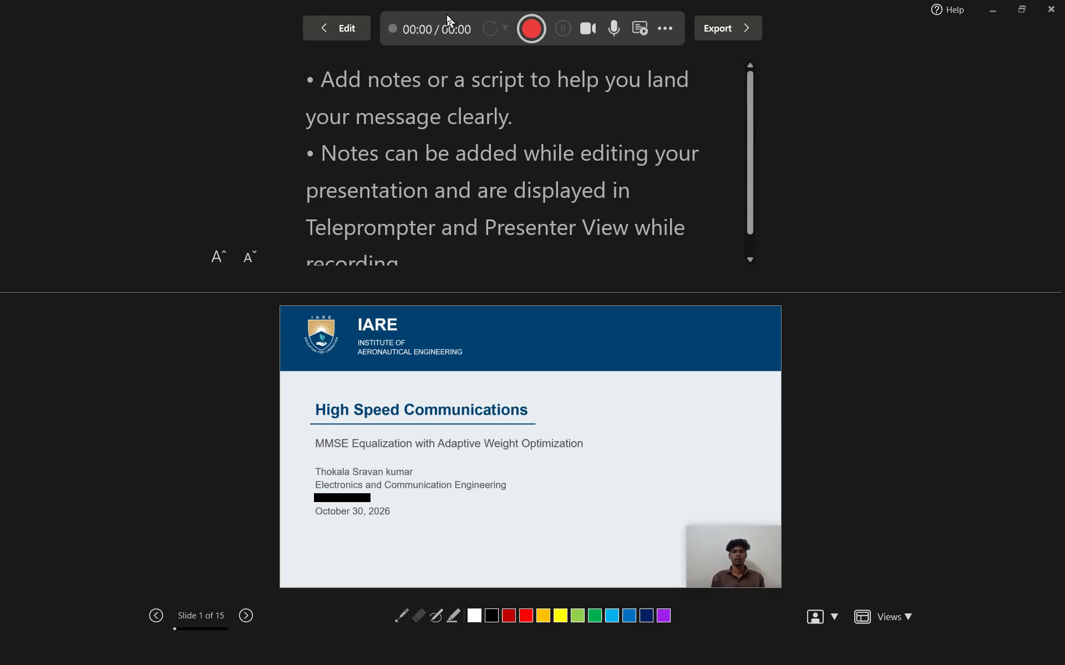
Start recording the presentation with the camera cameo on the High Speed Communications title slide and advance to the next slide.
{"action": "left_click", "coordinate": [520, 27]}
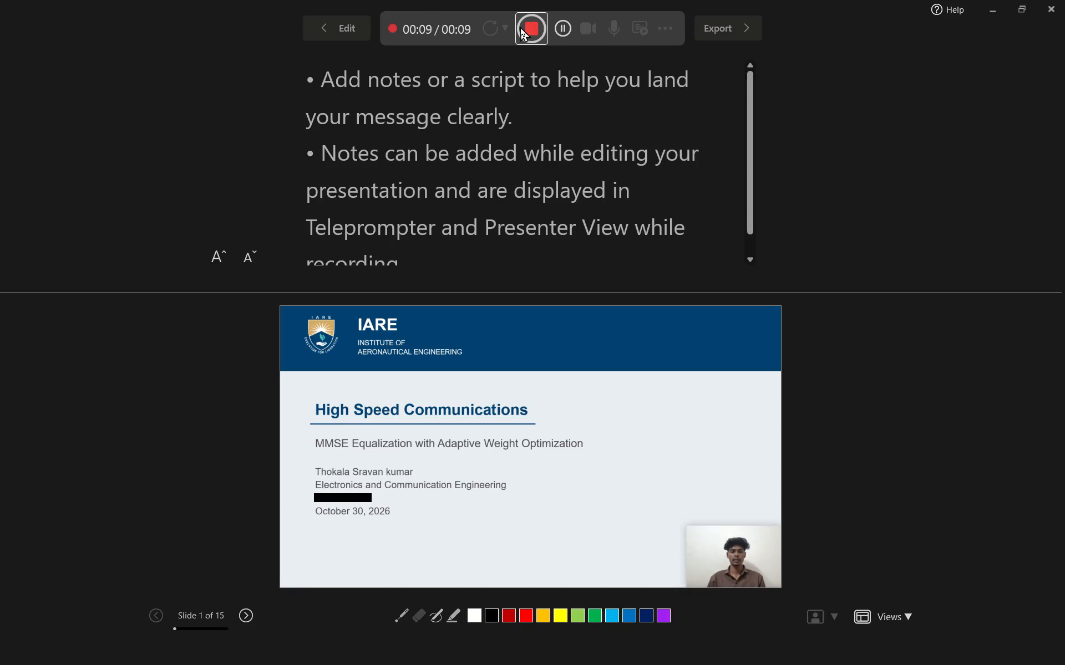
{"action": "key", "text": "Right"}
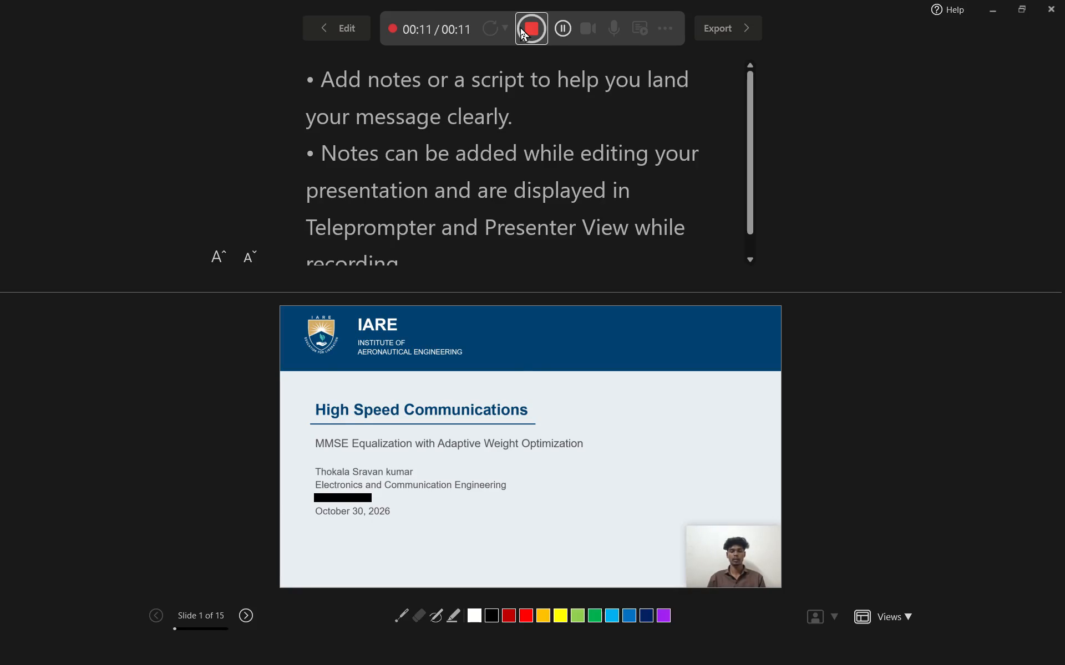
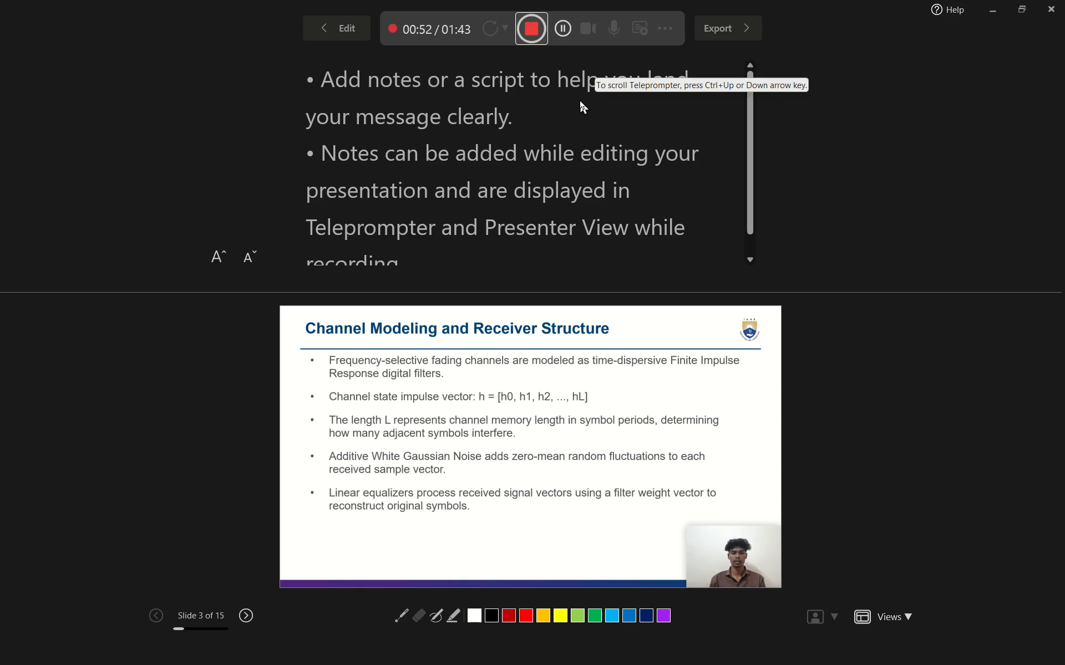
Advance the running recording from the Channel Modeling and Receiver Structure slide to the Zero-Forcing vs. MMSE Equalization slide.
{"action": "key", "text": "Right"}
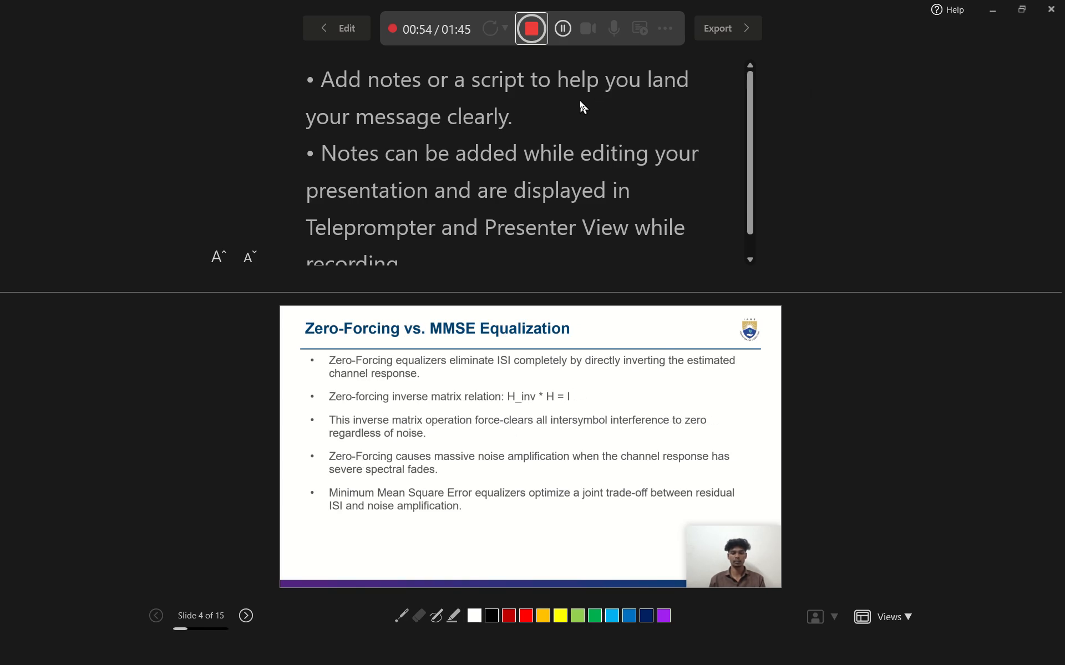
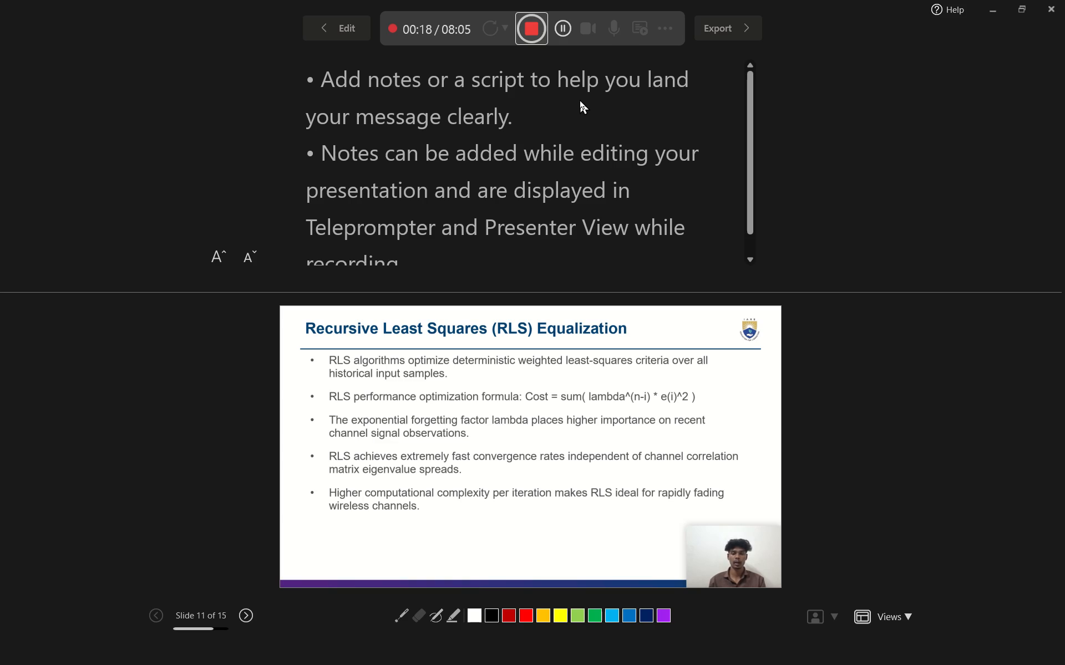
Advance the running recording from the Recursive Least Squares (RLS) Equalization slide to the Decision Feedback Equalization (DFE) with MMSE slide.
{"action": "key", "text": "Right"}
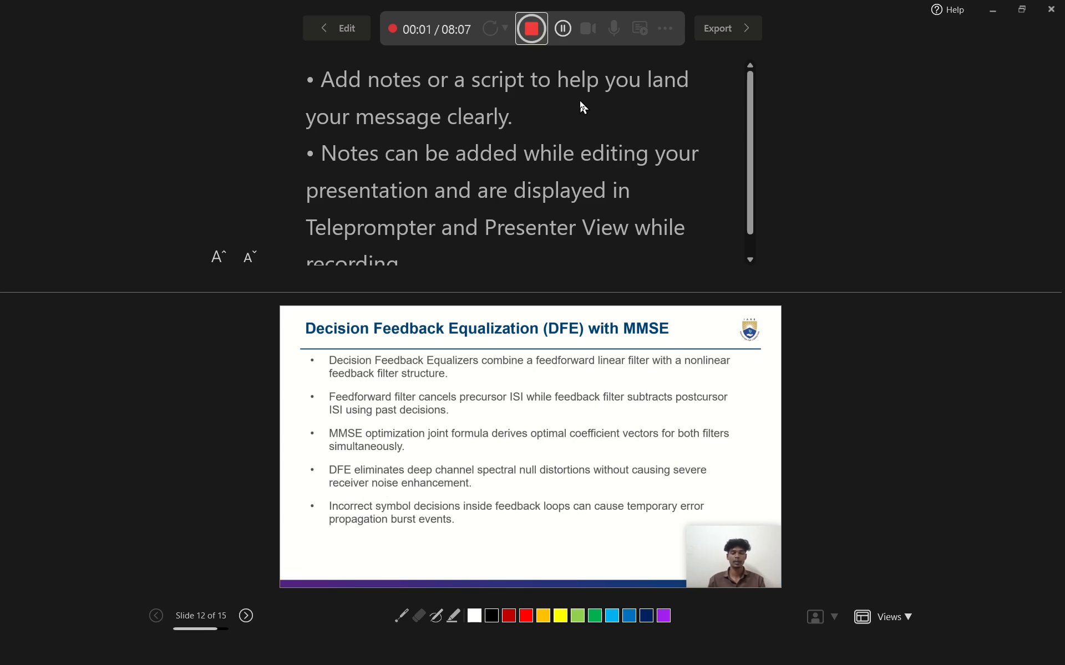
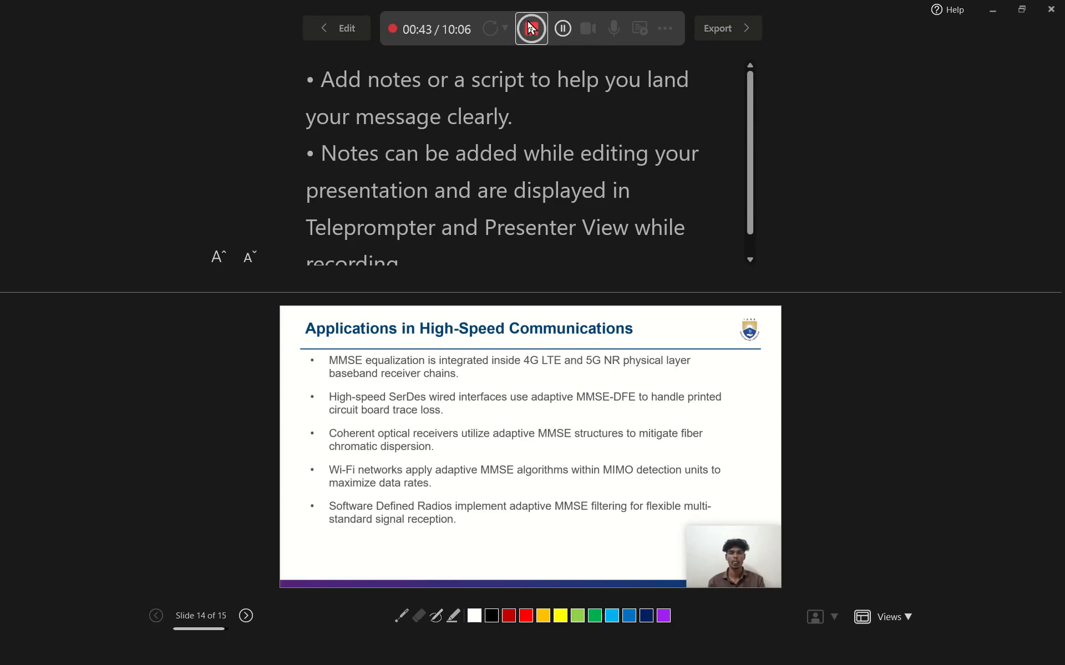
Advance the running recording from Applications in High-Speed Communications to the closing Thank You slide and stop the recording.
{"action": "key", "text": "Right"}
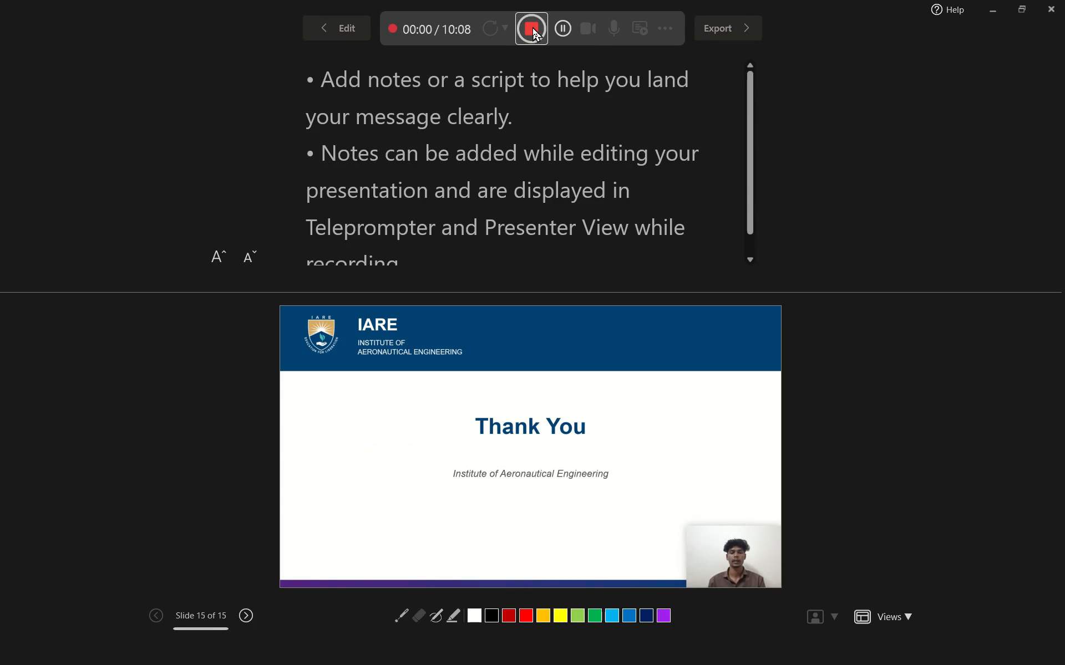
{"action": "left_click", "coordinate": [532, 27]}
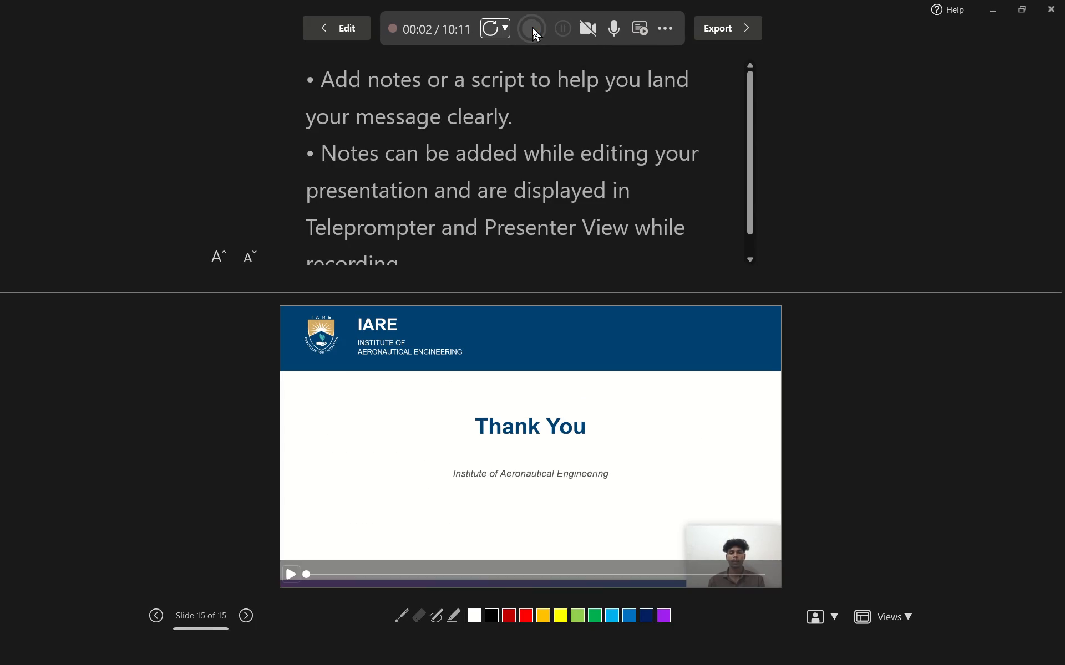
Export the recording as the MPEG-4 video MMSE Equalization with Adaptive Weight Optimization into the Videos folder.
{"action": "left_click", "coordinate": [714, 27]}
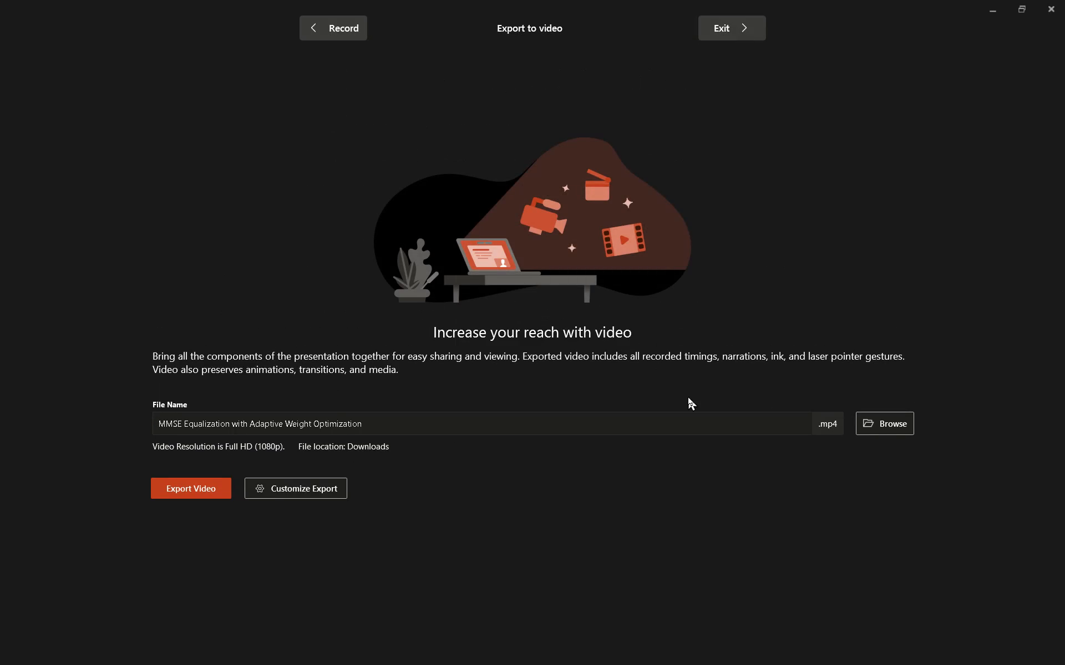
{"action": "left_click", "coordinate": [883, 423]}
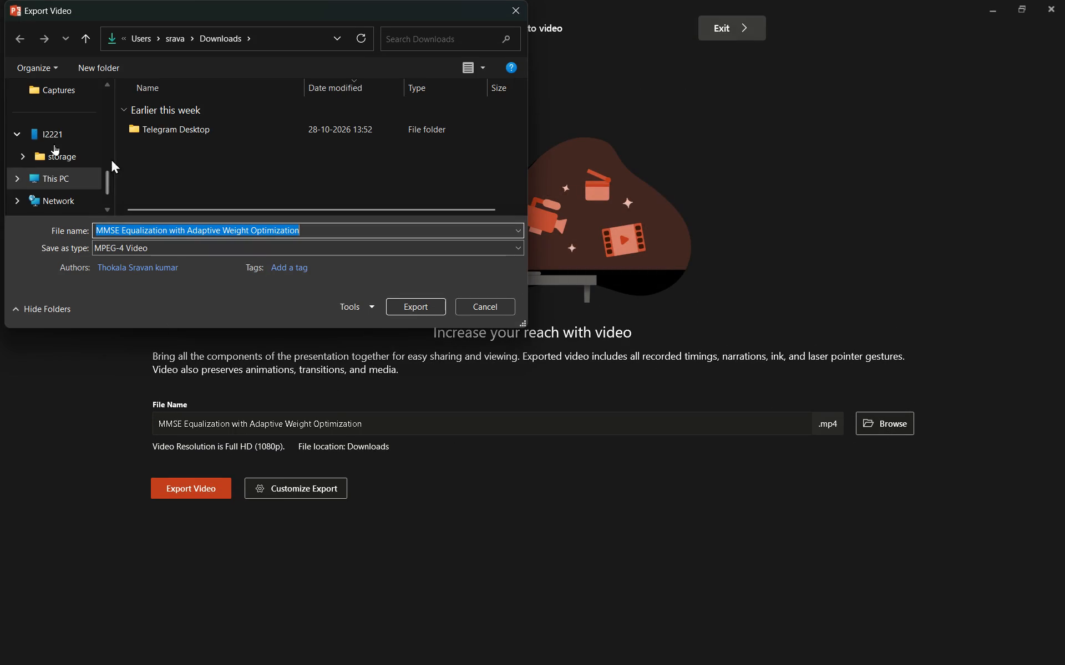
{"action": "scroll", "coordinate": [33, 137], "scroll_direction": "up", "scroll_amount": 1}
{"action": "scroll", "coordinate": [49, 179], "scroll_direction": "down", "scroll_amount": 1}
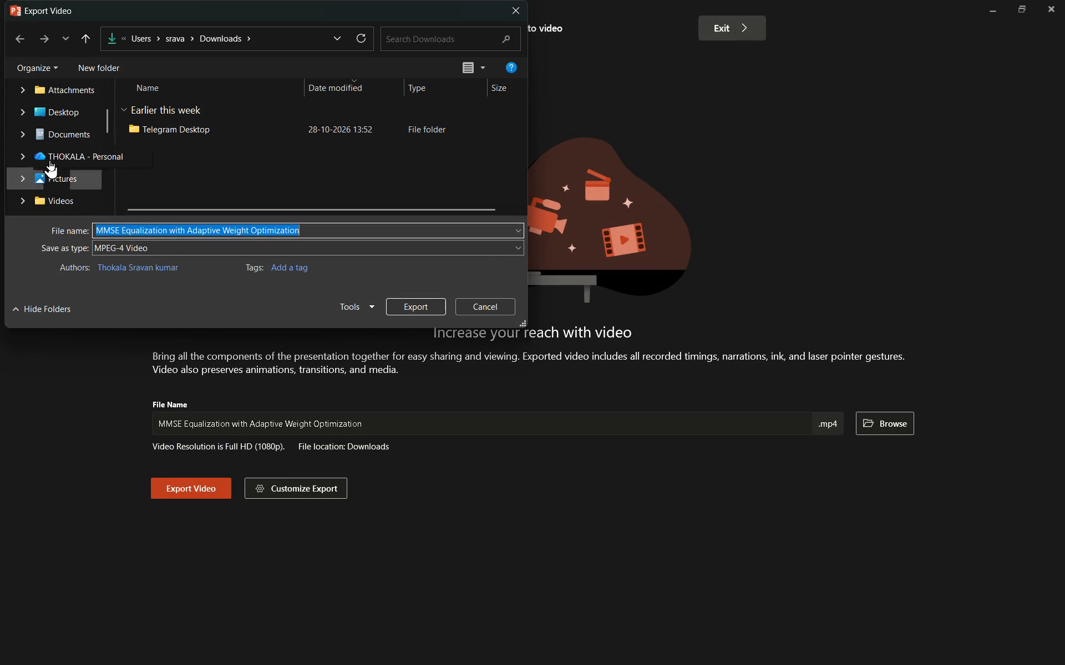
{"action": "scroll", "coordinate": [50, 154], "scroll_direction": "down", "scroll_amount": 1}
{"action": "left_click", "coordinate": [51, 180]}
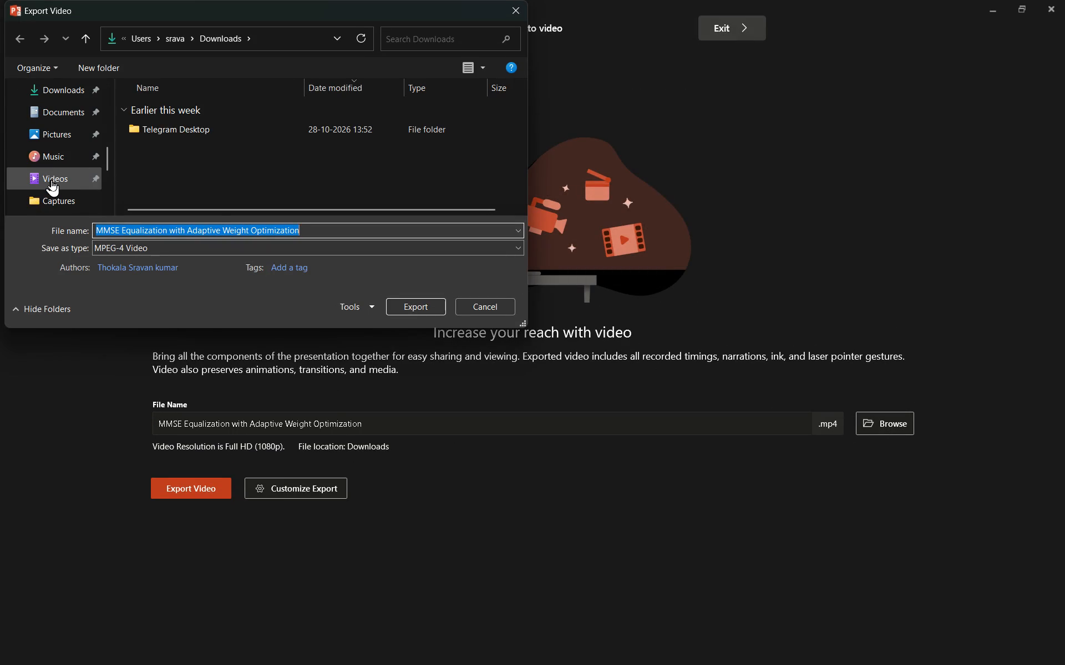
{"action": "left_click", "coordinate": [422, 305]}
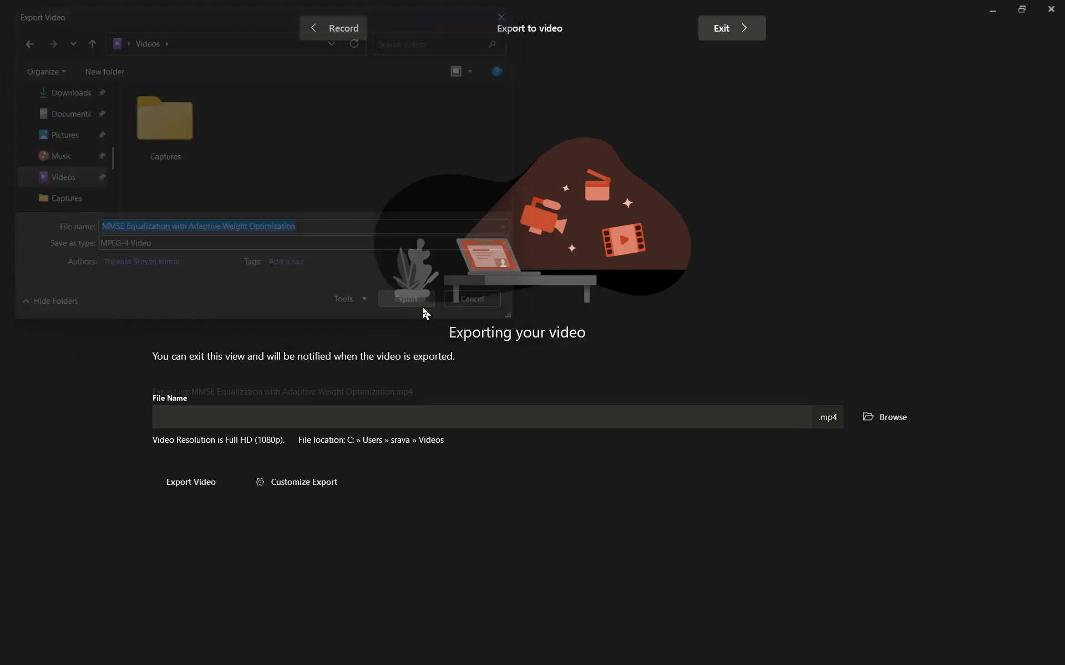
{"action": "left_click", "coordinate": [686, 388]}
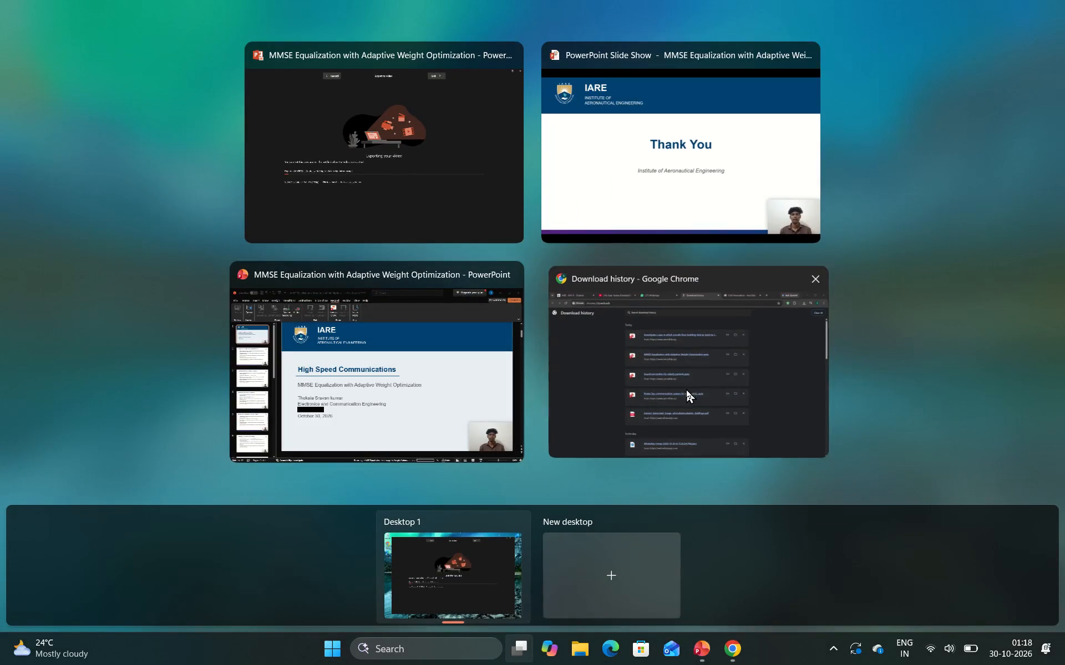
{"action": "left_click", "coordinate": [273, 19]}
{"action": "left_click", "coordinate": [391, 226]}
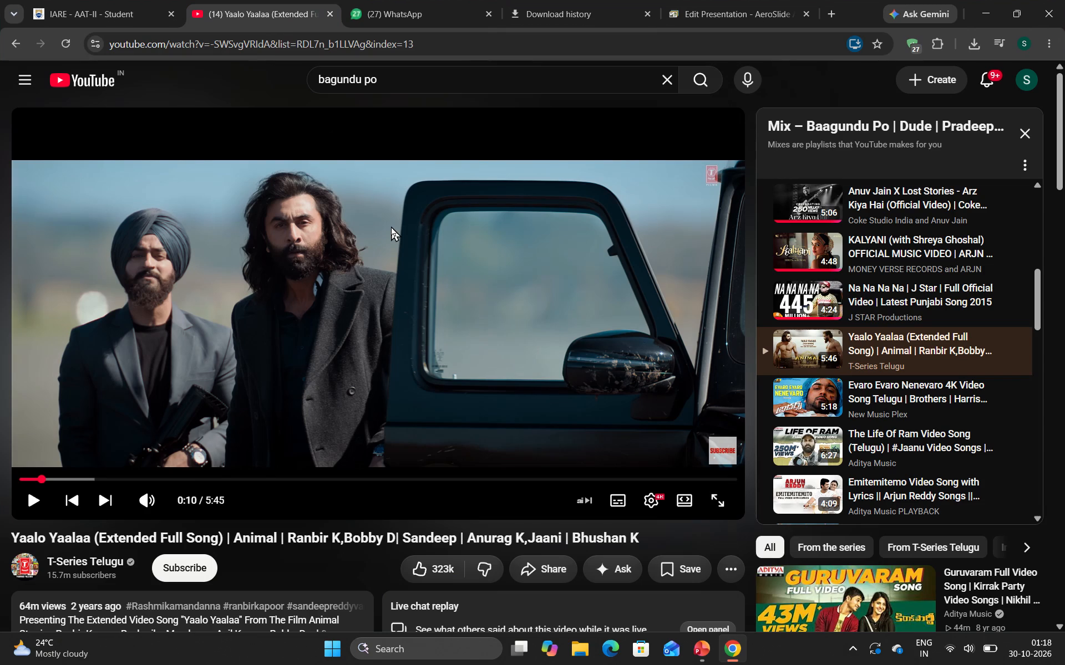
{"action": "left_click", "coordinate": [103, 478]}
{"action": "left_click", "coordinate": [104, 498]}
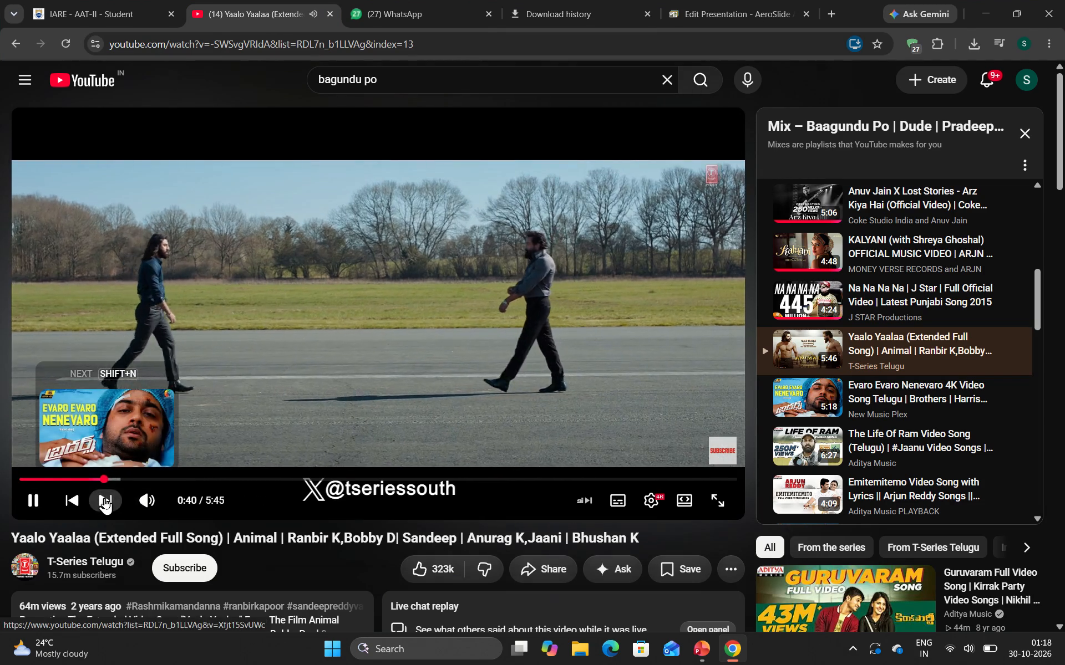
{"action": "left_click", "coordinate": [79, 473]}
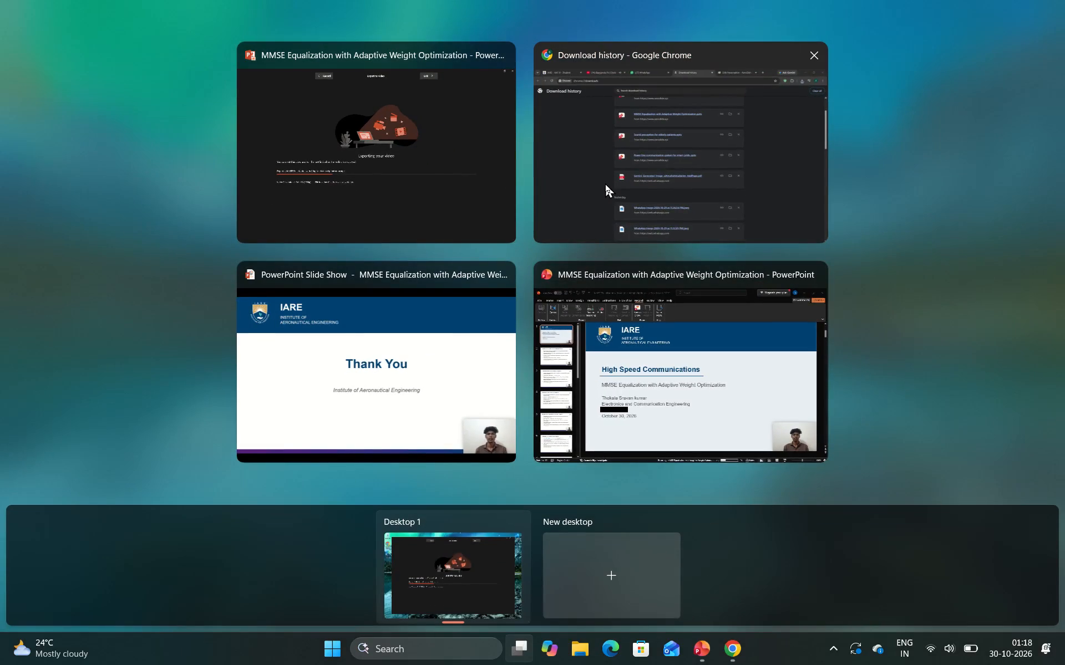
{"action": "left_click", "coordinate": [605, 183]}
{"action": "scroll", "coordinate": [432, 219], "scroll_direction": "up", "scroll_amount": 3}
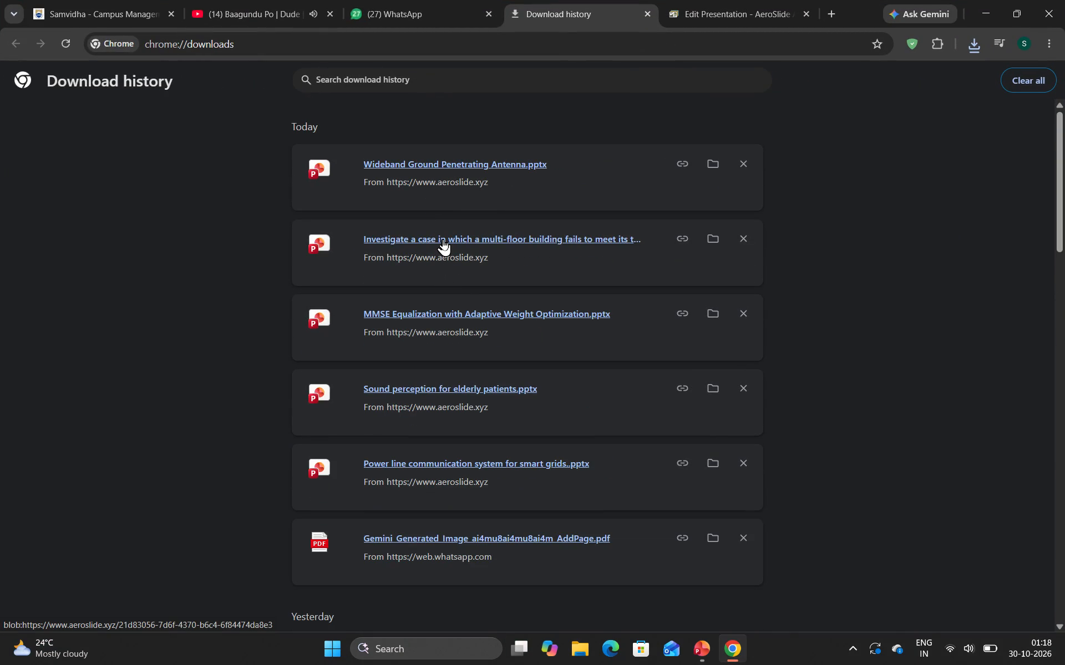
{"action": "left_click", "coordinate": [443, 239]}
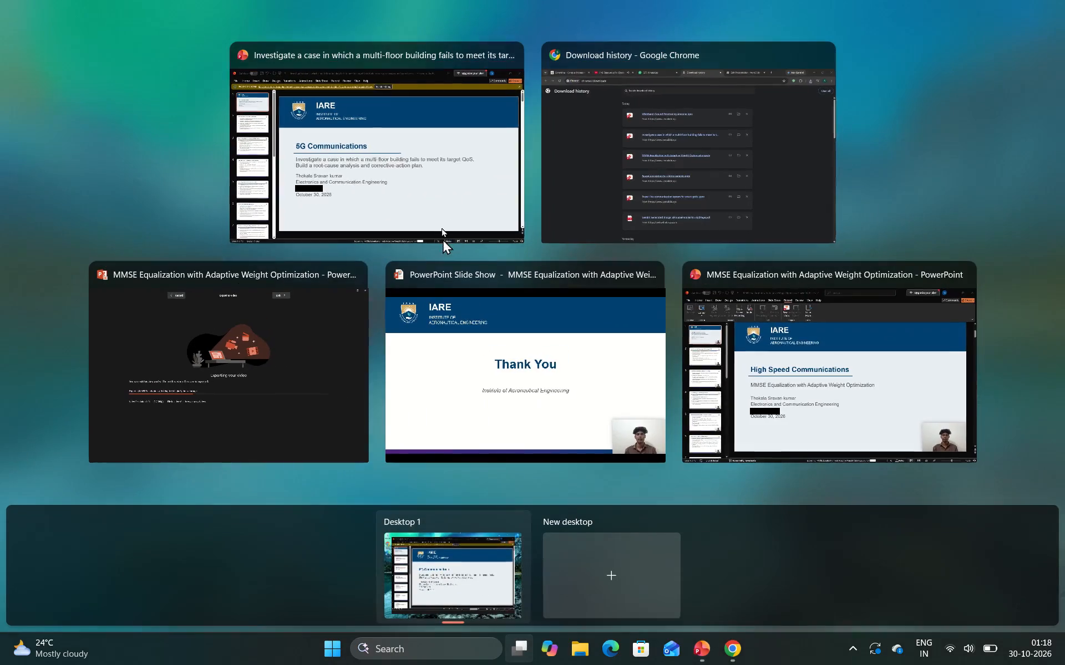
{"action": "left_click", "coordinate": [228, 351]}
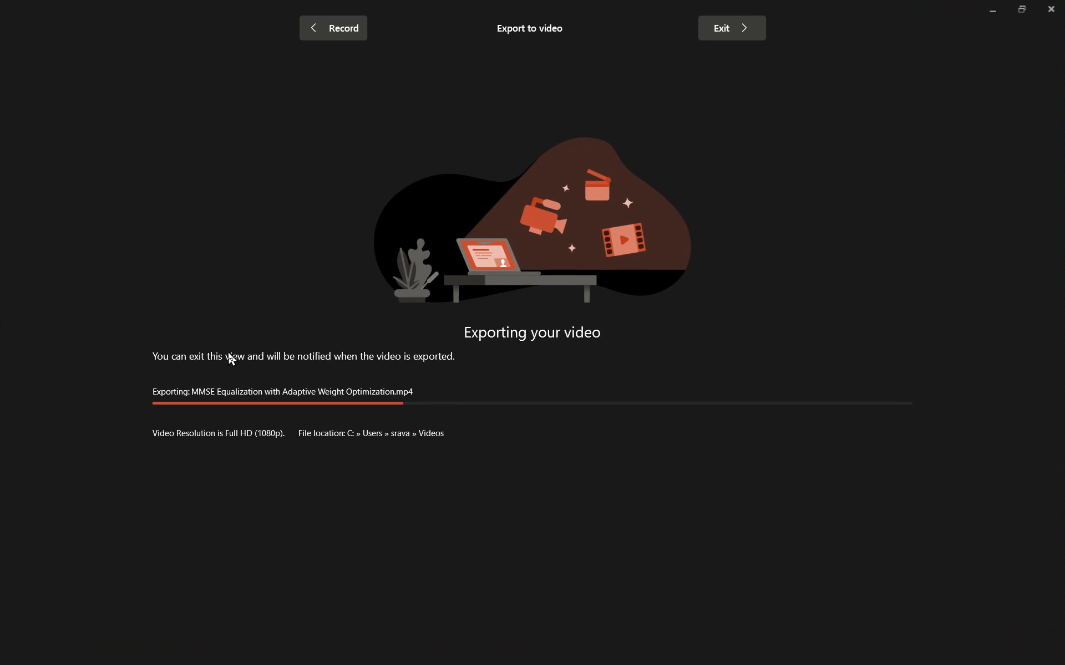
{"action": "left_click", "coordinate": [435, 165]}
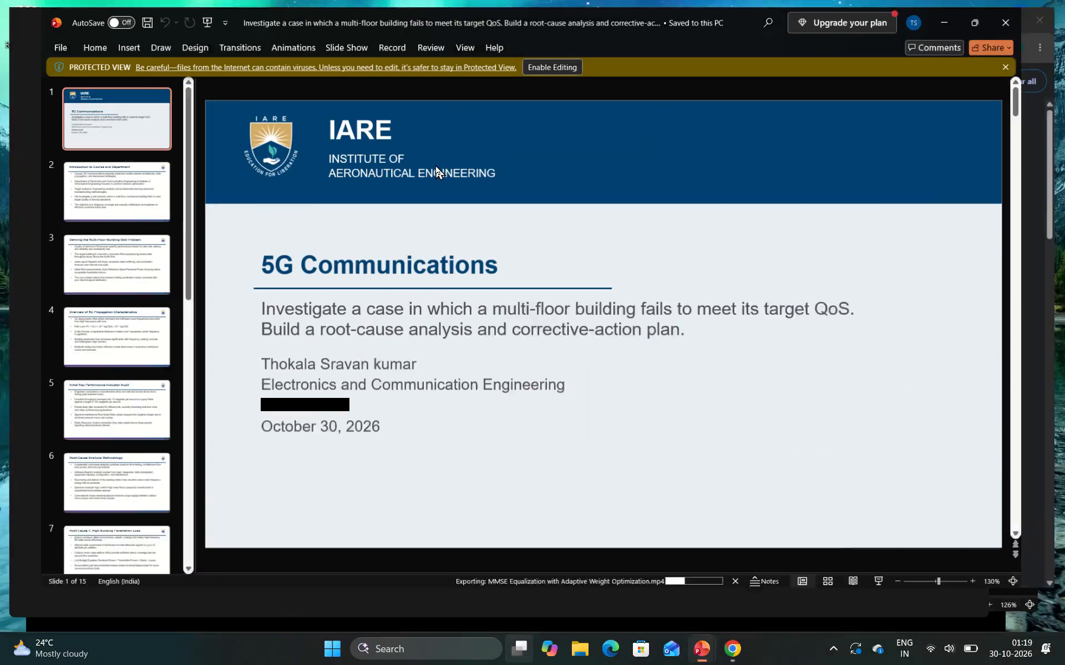
{"action": "left_click", "coordinate": [564, 54]}
{"action": "left_click", "coordinate": [560, 58]}
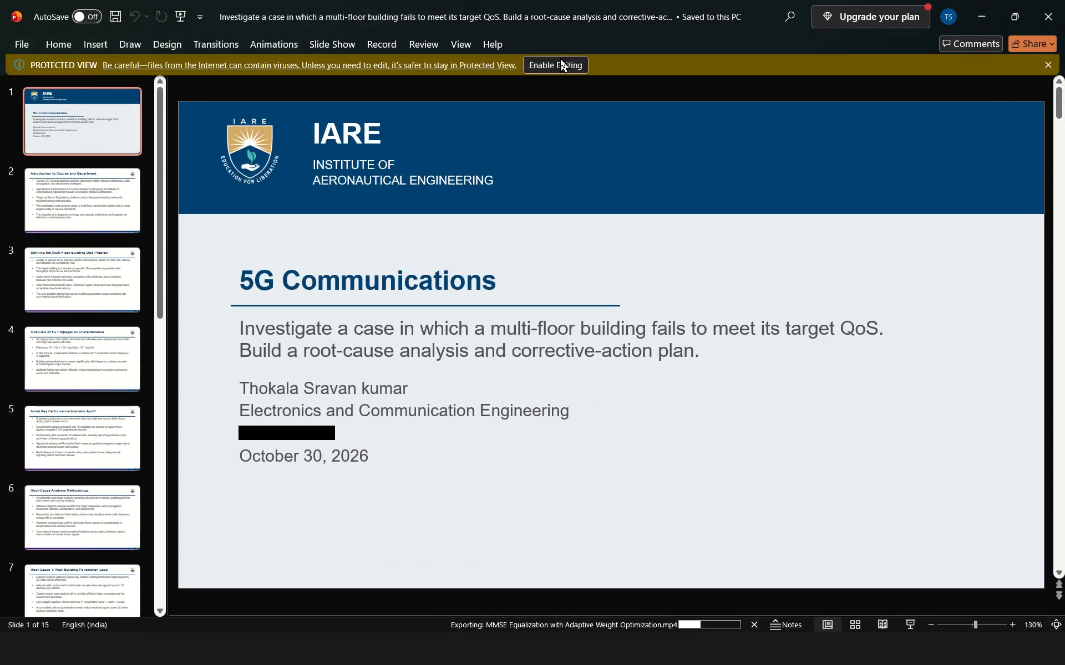
Insert a camera cameo on the 5G Communications title slide and apply a rectangular camera style with a soft shadow.
{"action": "left_click", "coordinate": [381, 45]}
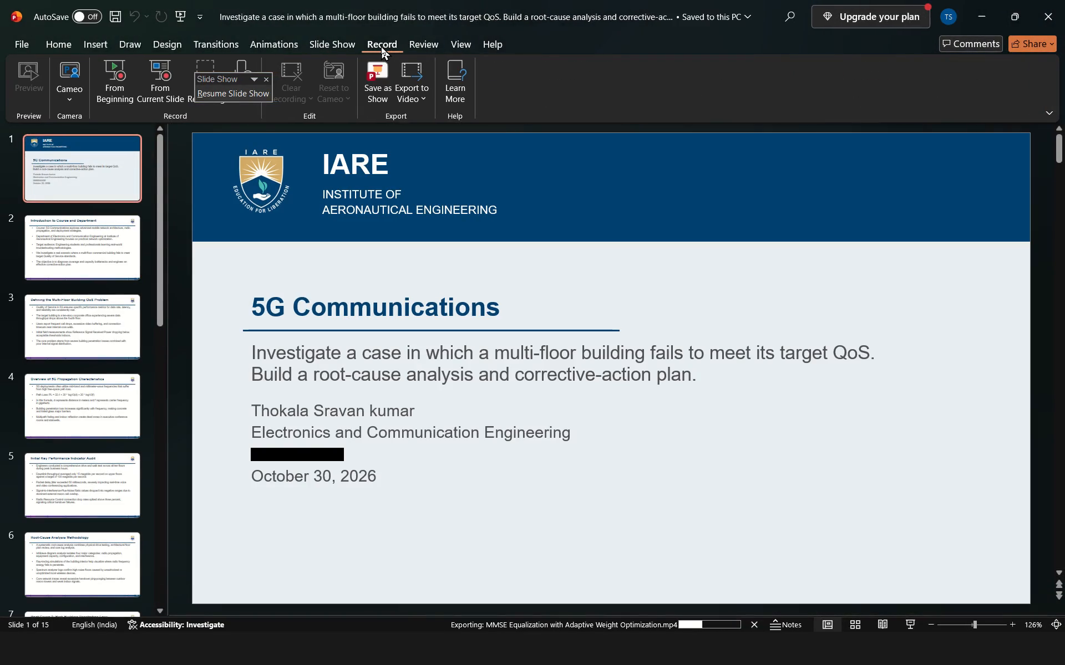
{"action": "scroll", "coordinate": [118, 345], "scroll_direction": "down", "scroll_amount": 13}
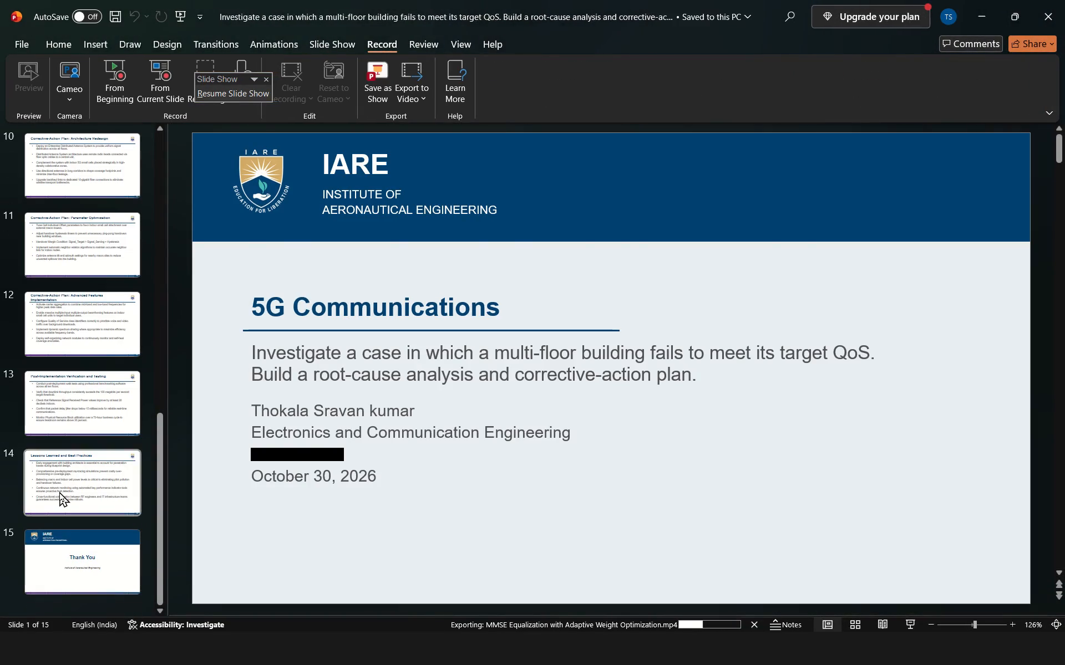
{"action": "left_click", "coordinate": [59, 492]}
{"action": "scroll", "coordinate": [90, 325], "scroll_direction": "up", "scroll_amount": 7}
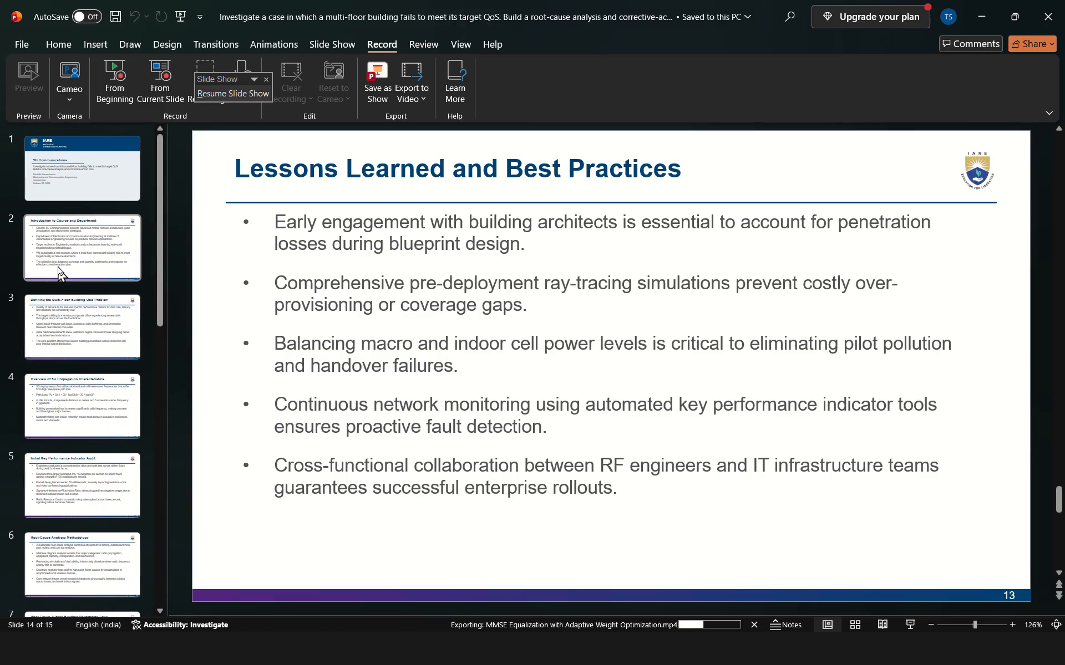
{"action": "left_click", "coordinate": [58, 265]}
{"action": "left_click", "coordinate": [70, 185]}
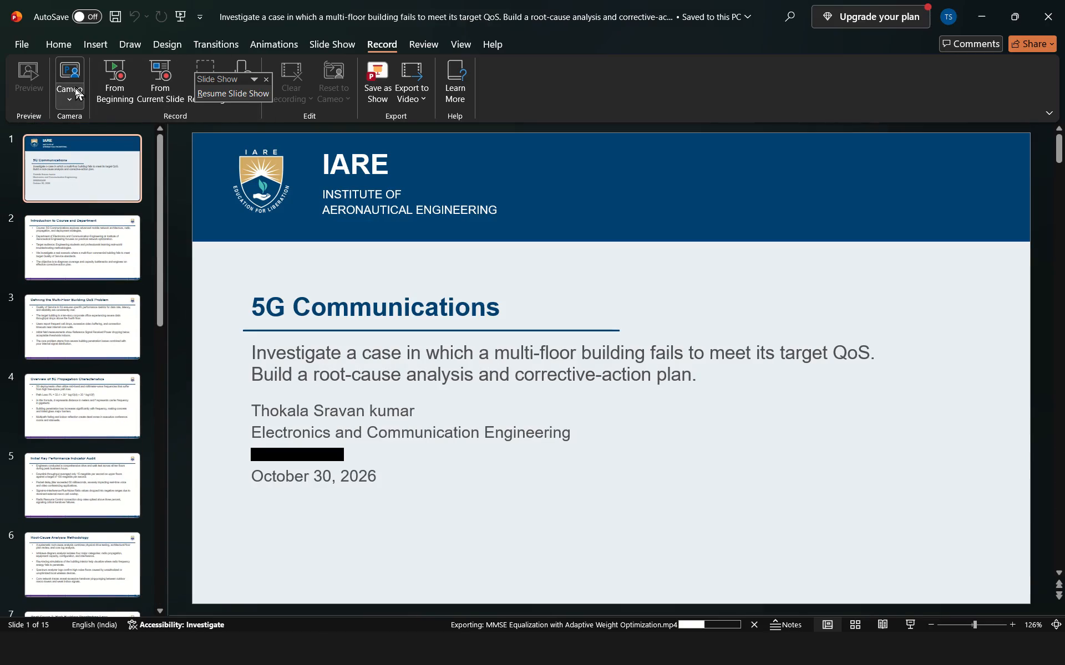
{"action": "left_click", "coordinate": [73, 91]}
{"action": "left_click", "coordinate": [87, 140]}
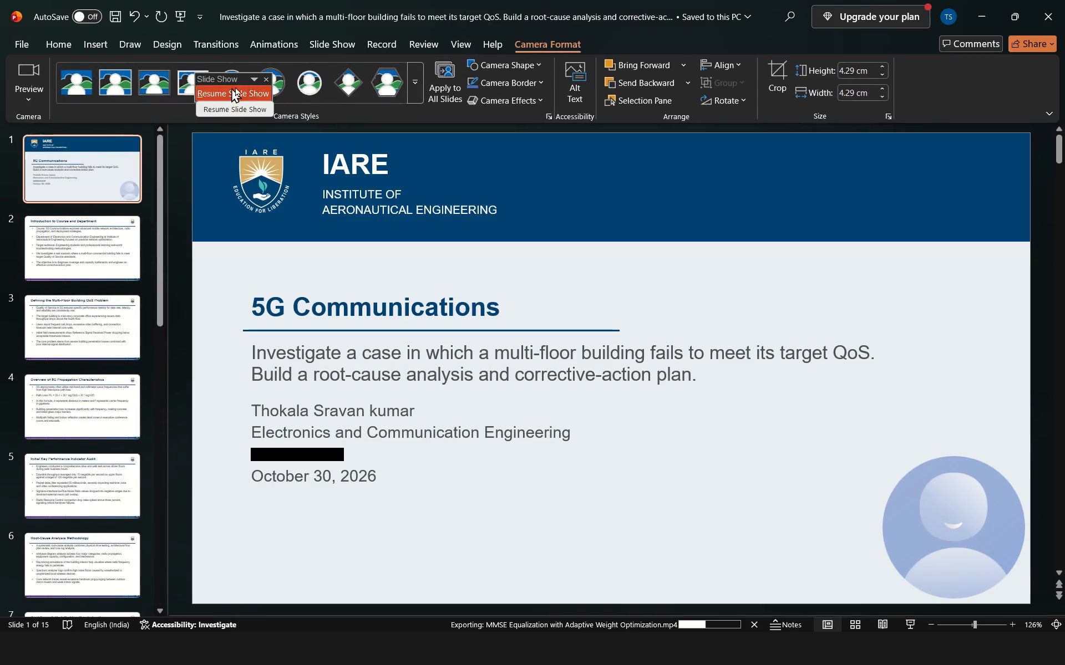
{"action": "left_click", "coordinate": [153, 88]}
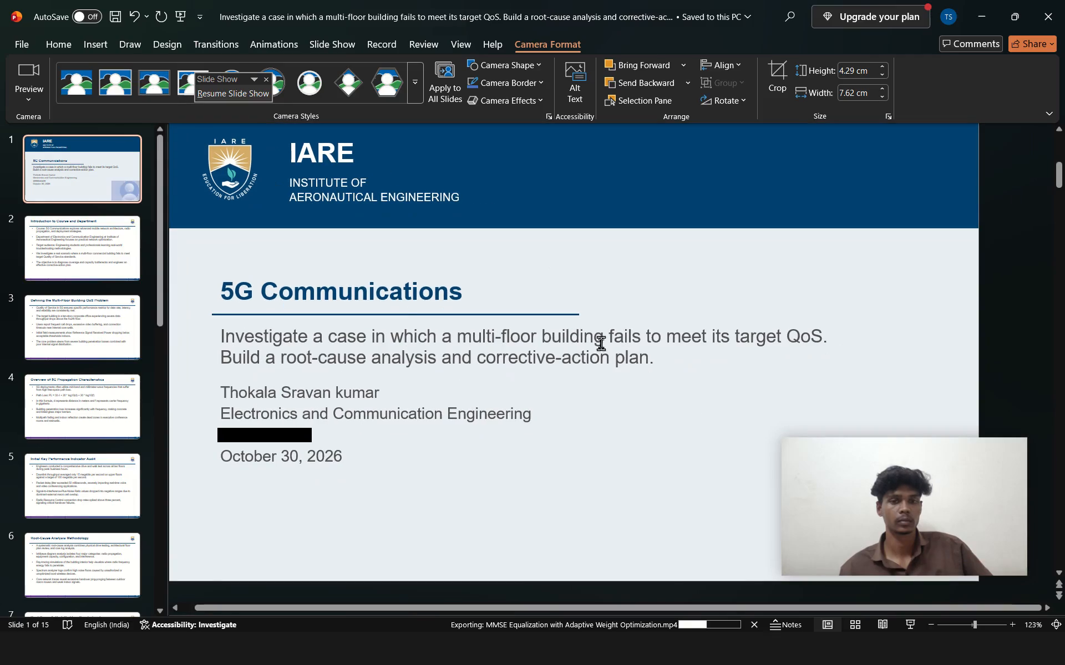
Shrink the title slide's camera cameo to about 3.78 cm high by 5.94 cm wide in the slide's lower-right corner.
{"action": "left_click_drag", "start_coordinate": [855, 485], "coordinate": [808, 484]}
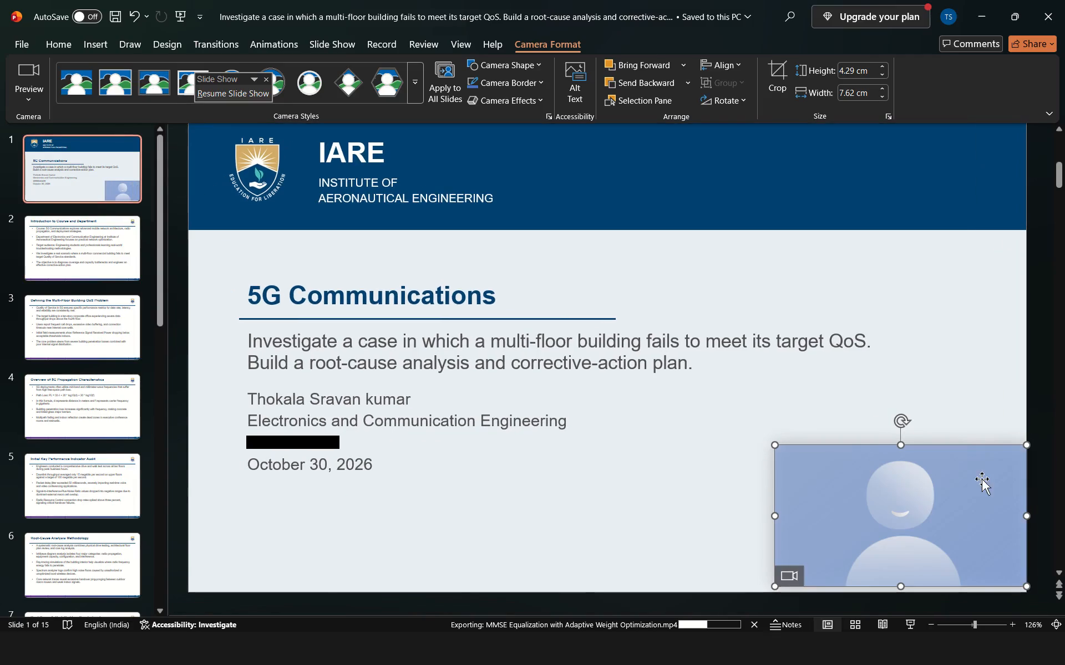
{"action": "left_click_drag", "start_coordinate": [1027, 443], "coordinate": [1007, 459]}
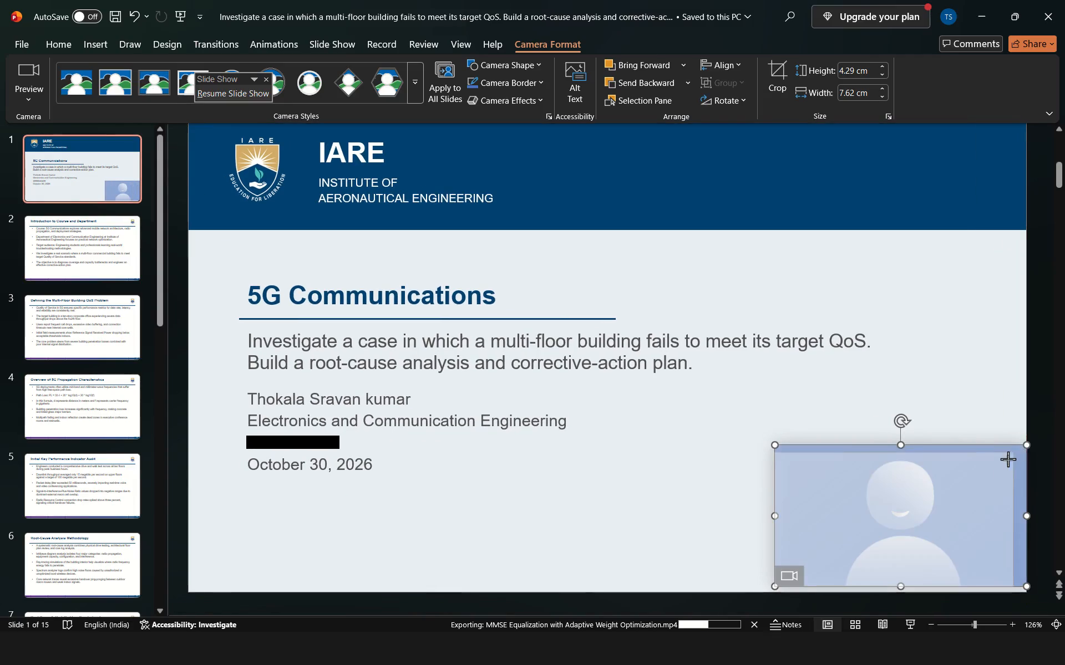
{"action": "left_click_drag", "start_coordinate": [1007, 459], "coordinate": [996, 470]}
{"action": "left_click_drag", "start_coordinate": [946, 484], "coordinate": [972, 487]}
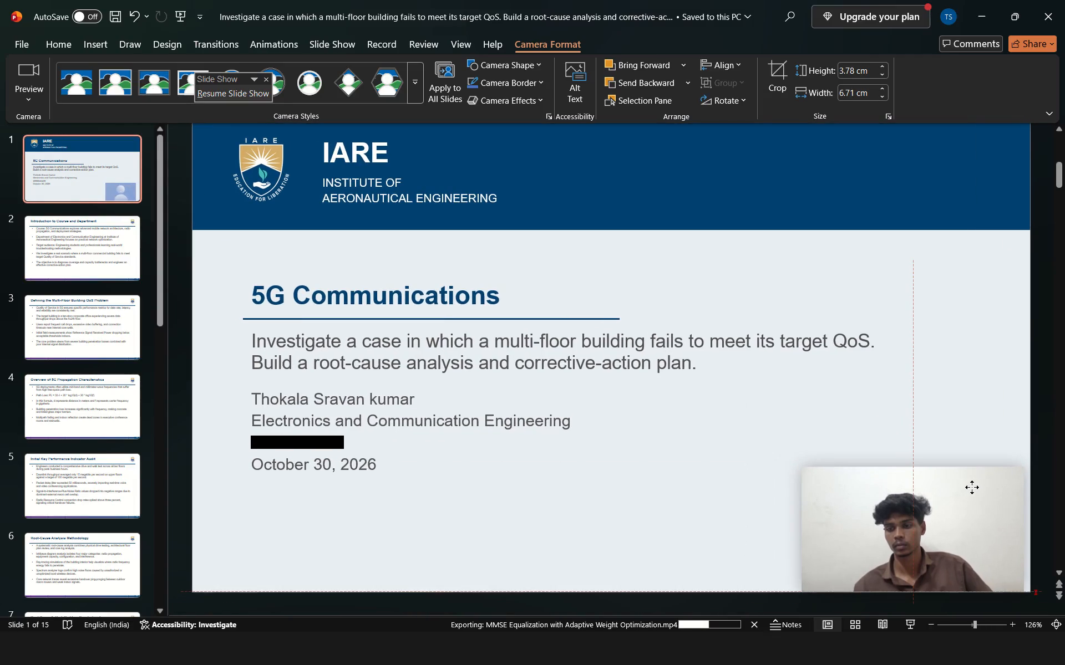
{"action": "left_click_drag", "start_coordinate": [972, 487], "coordinate": [977, 487]}
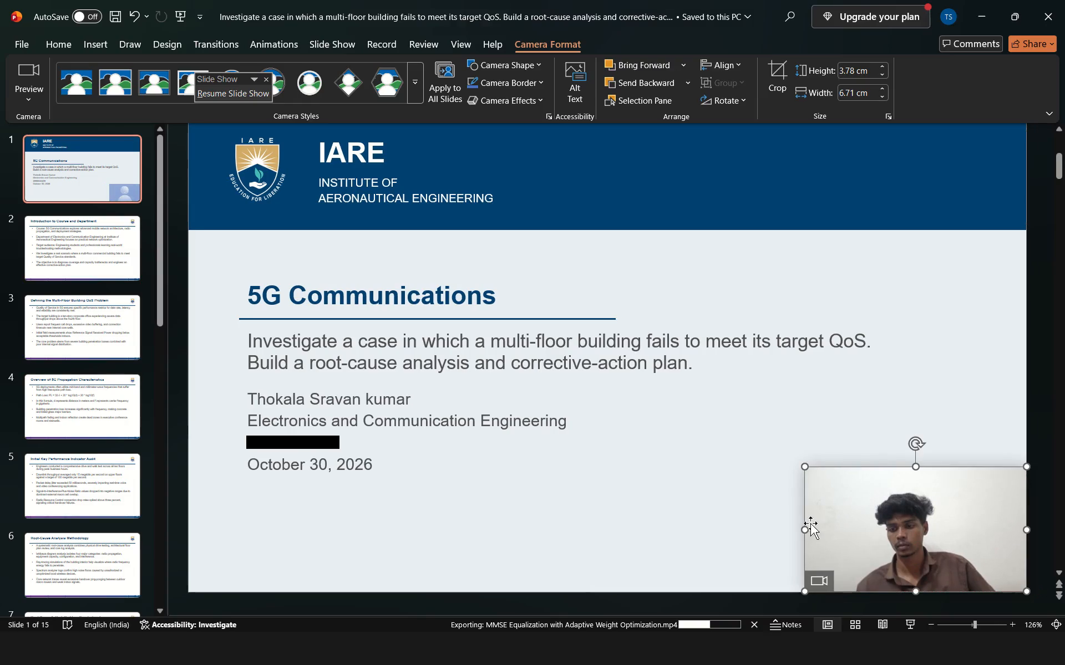
{"action": "left_click_drag", "start_coordinate": [809, 529], "coordinate": [820, 528]}
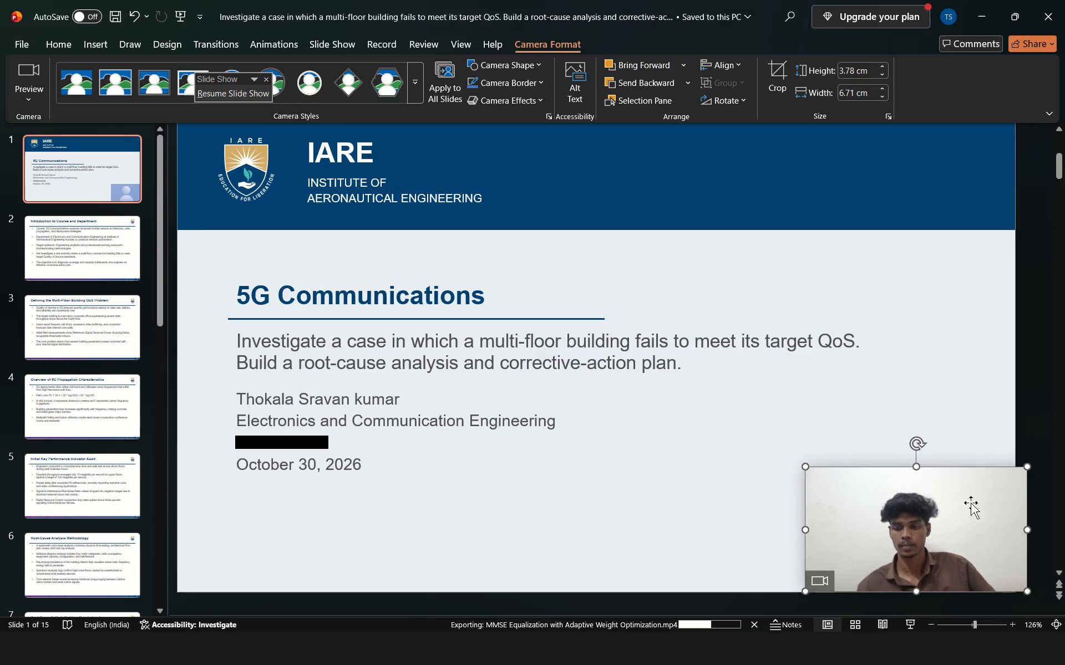
{"action": "left_click_drag", "start_coordinate": [1026, 534], "coordinate": [1030, 526]}
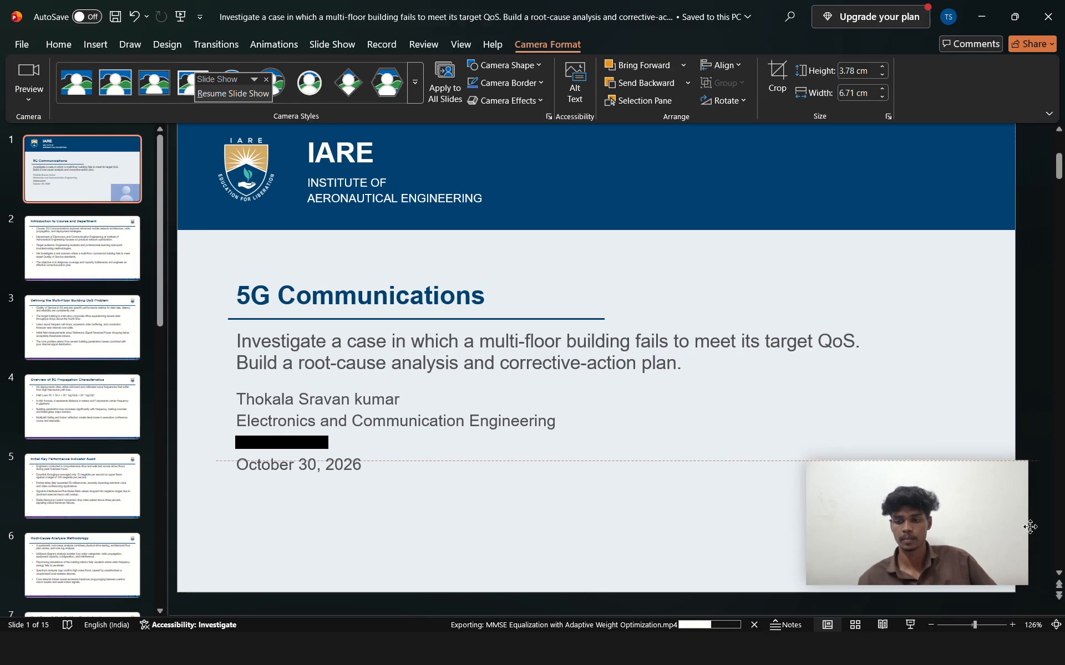
{"action": "left_click_drag", "start_coordinate": [1030, 526], "coordinate": [1013, 533]}
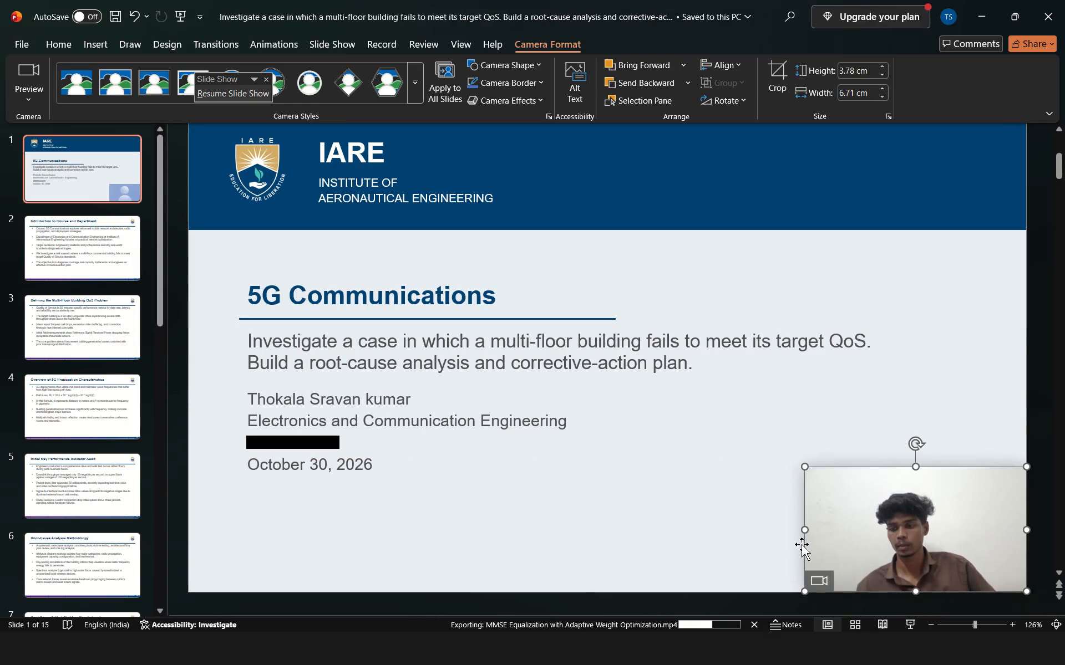
{"action": "left_click_drag", "start_coordinate": [804, 530], "coordinate": [832, 532]}
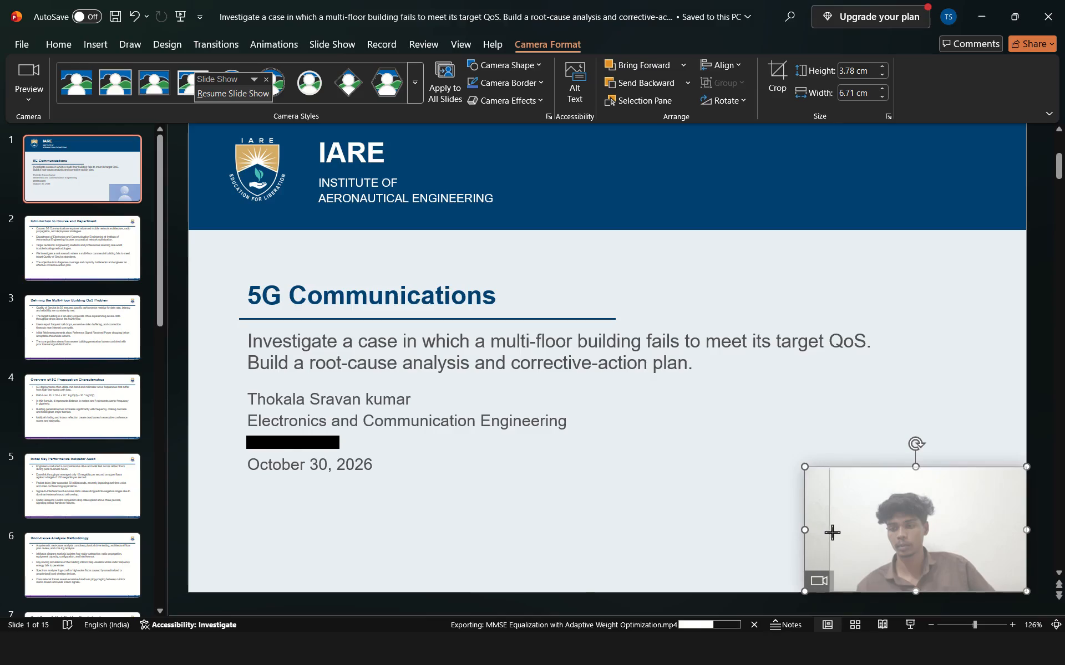
{"action": "left_click_drag", "start_coordinate": [832, 532], "coordinate": [829, 540]}
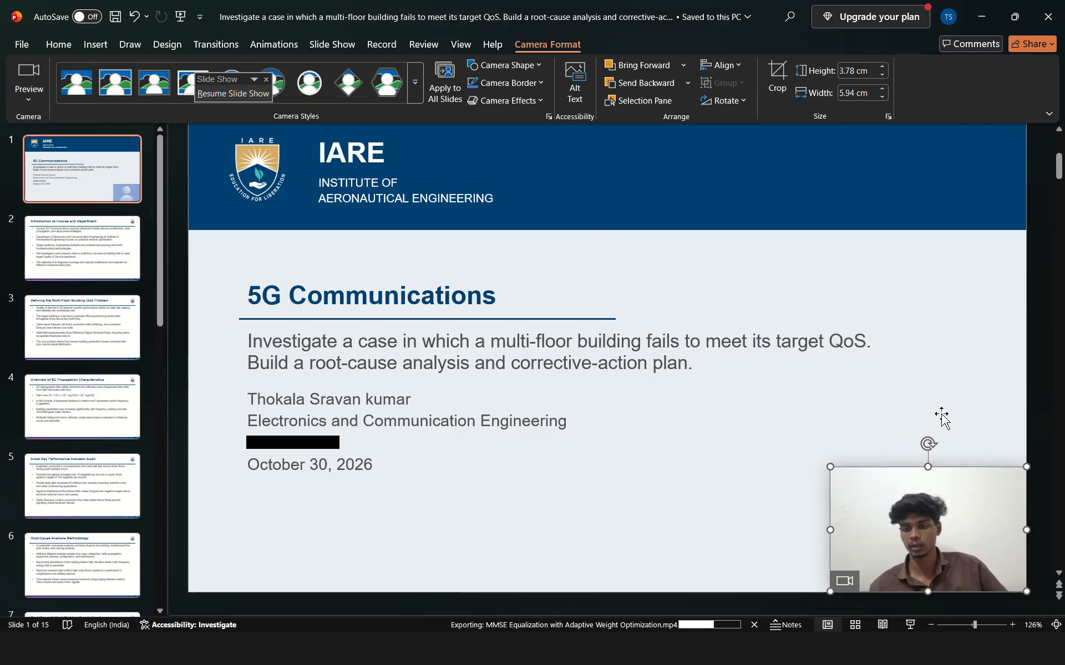
Deselect the title slide's cameo and turn off its live camera preview.
{"action": "left_click", "coordinate": [940, 407]}
{"action": "left_click", "coordinate": [929, 525]}
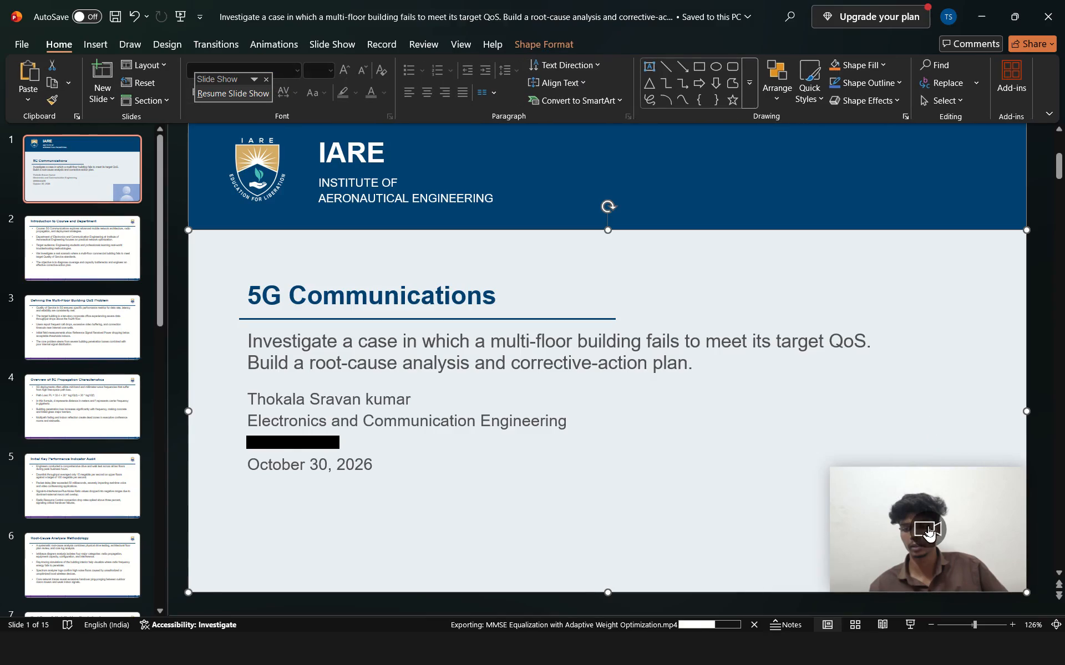
{"action": "left_click", "coordinate": [929, 525]}
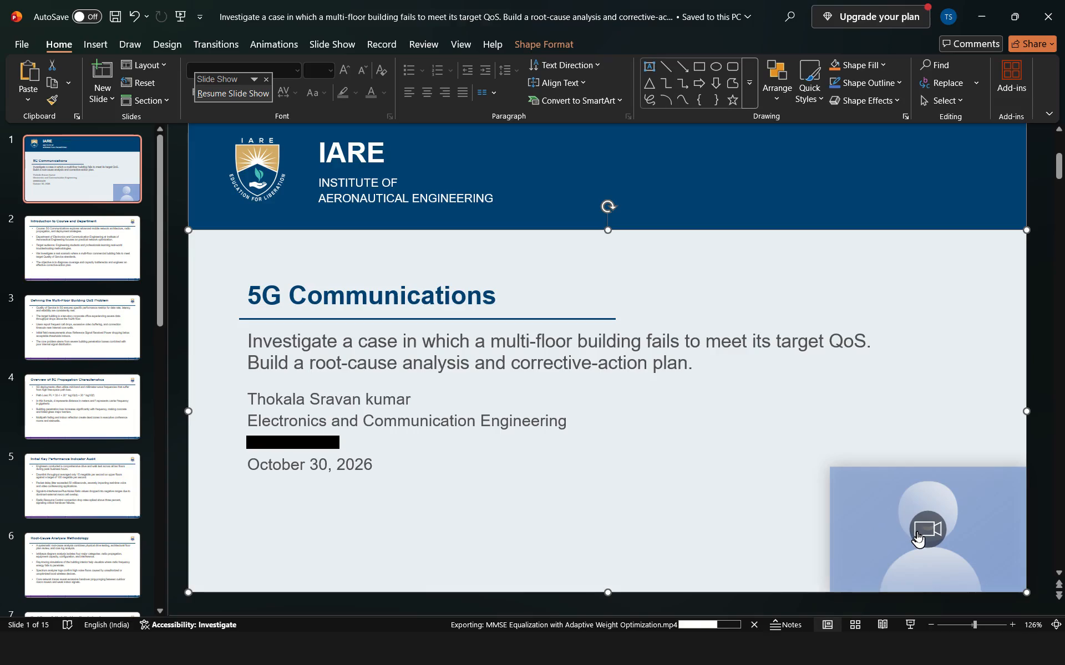
{"action": "left_click", "coordinate": [917, 531]}
{"action": "left_click", "coordinate": [917, 531]}
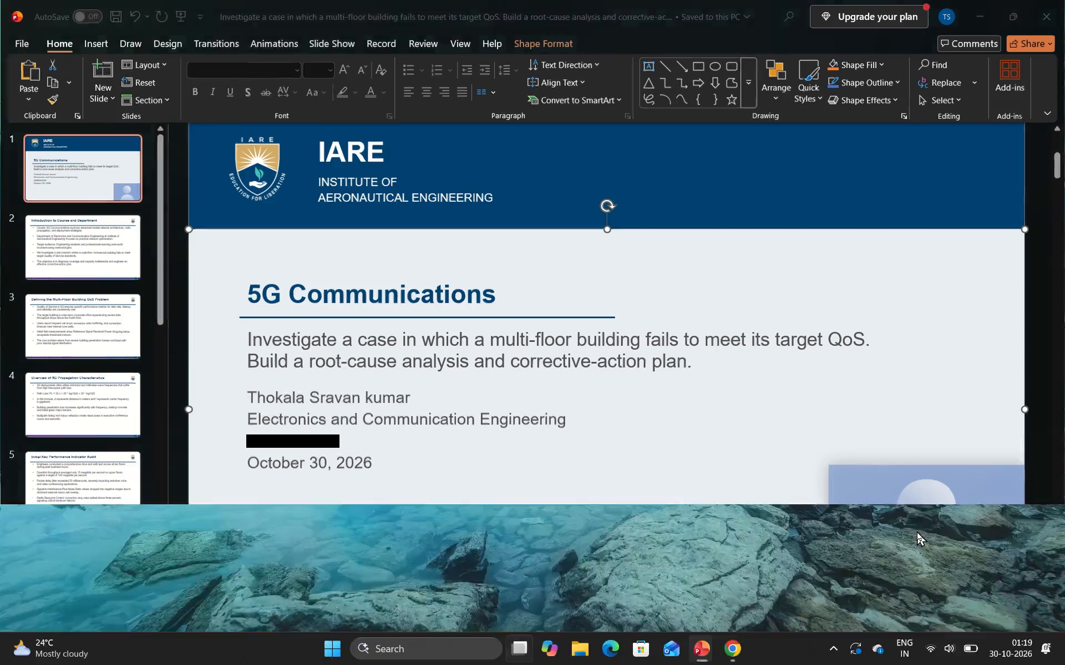
Check the MMSE Equalization video's export progress, and return to the 5G Communications presentation.
{"action": "left_click", "coordinate": [531, 173]}
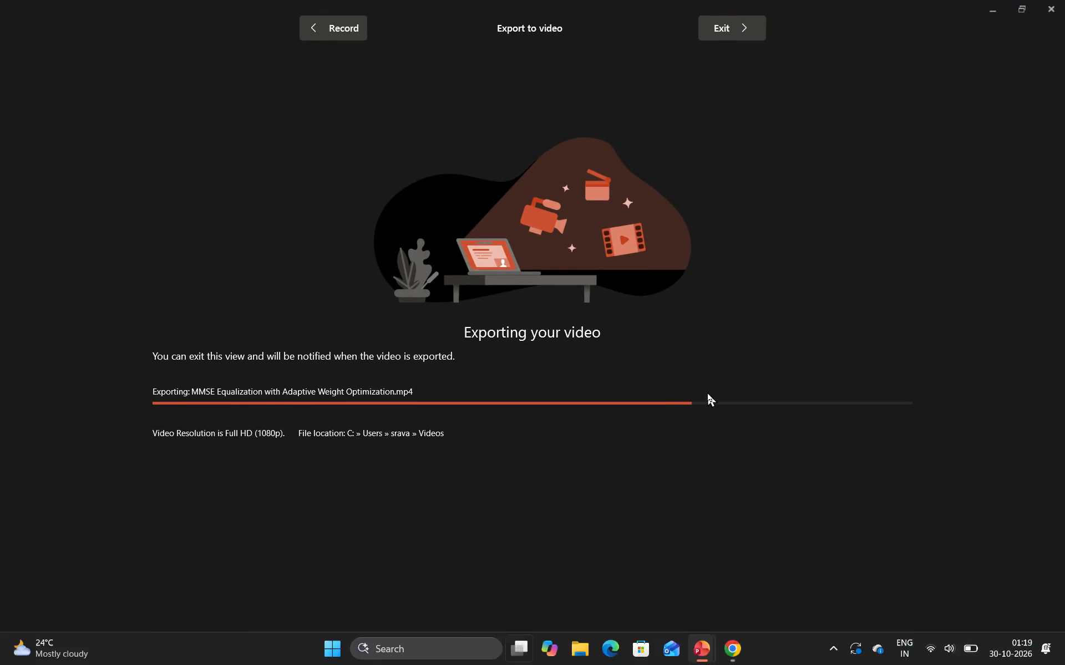
{"action": "left_click", "coordinate": [559, 136]}
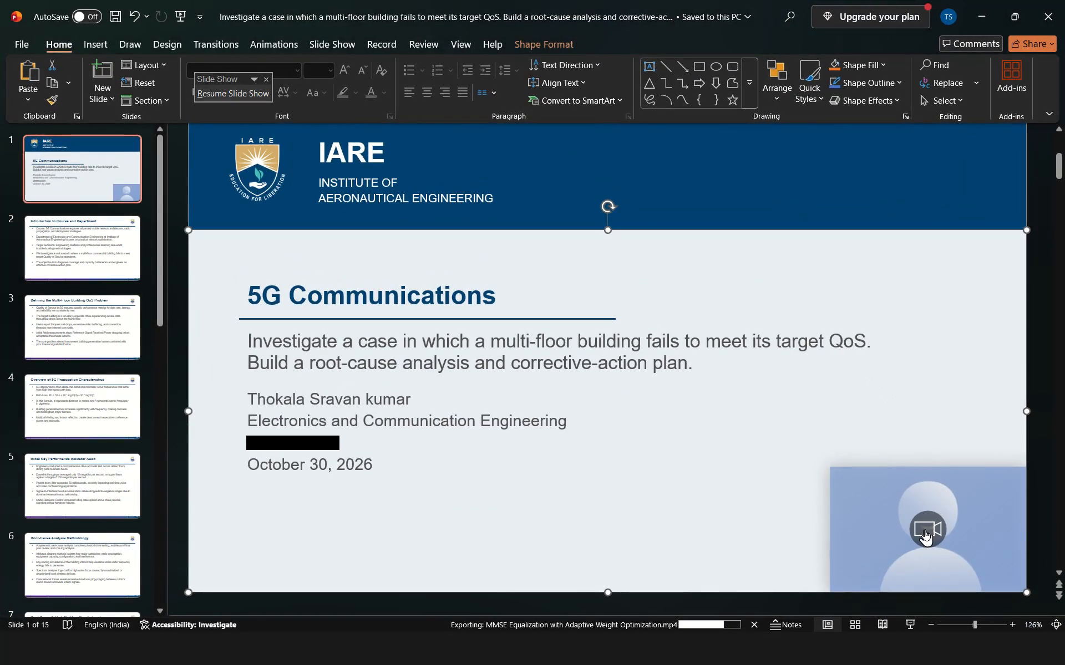
Apply the title slide's resized camera cameo to all slides of the 5G Communications presentation.
{"action": "left_click", "coordinate": [927, 526]}
{"action": "left_click", "coordinate": [927, 526]}
{"action": "right_click", "coordinate": [890, 494]}
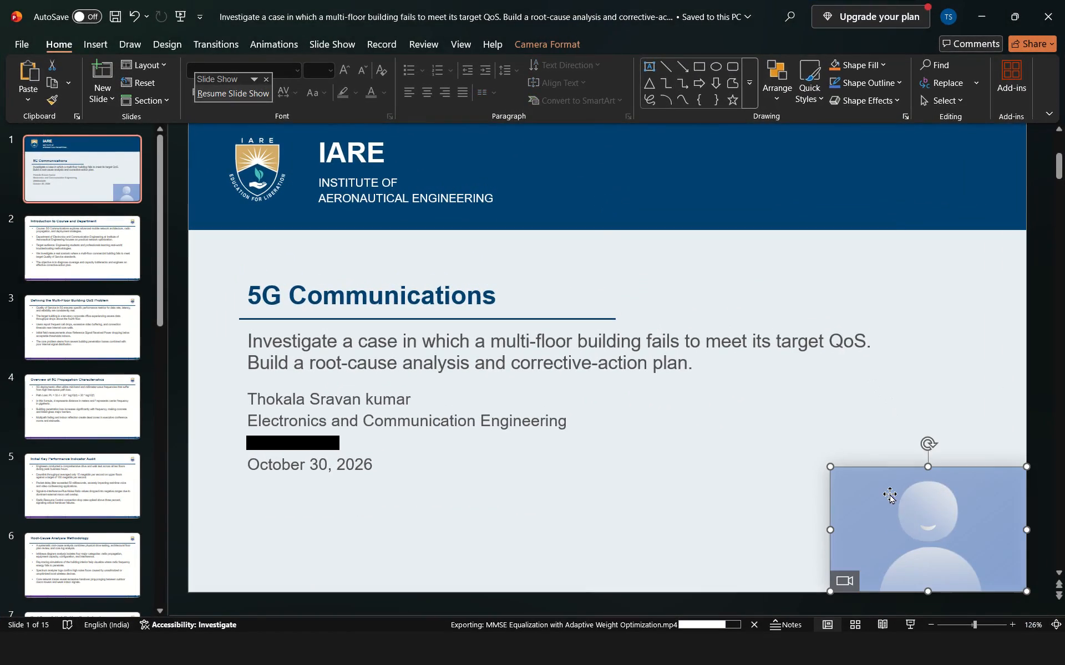
{"action": "left_click", "coordinate": [922, 462]}
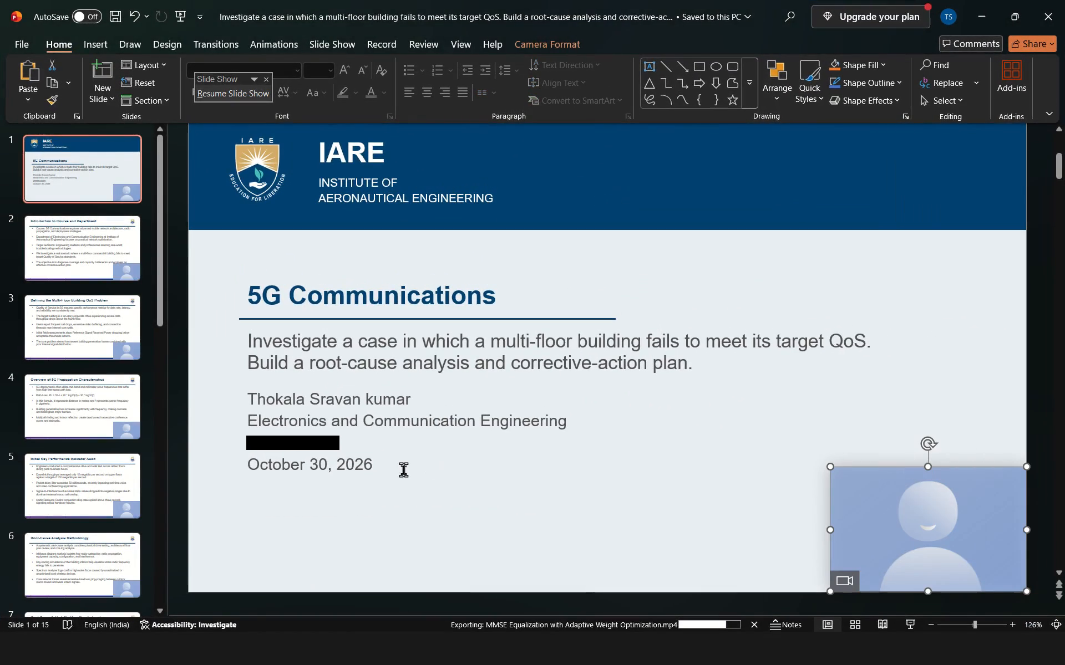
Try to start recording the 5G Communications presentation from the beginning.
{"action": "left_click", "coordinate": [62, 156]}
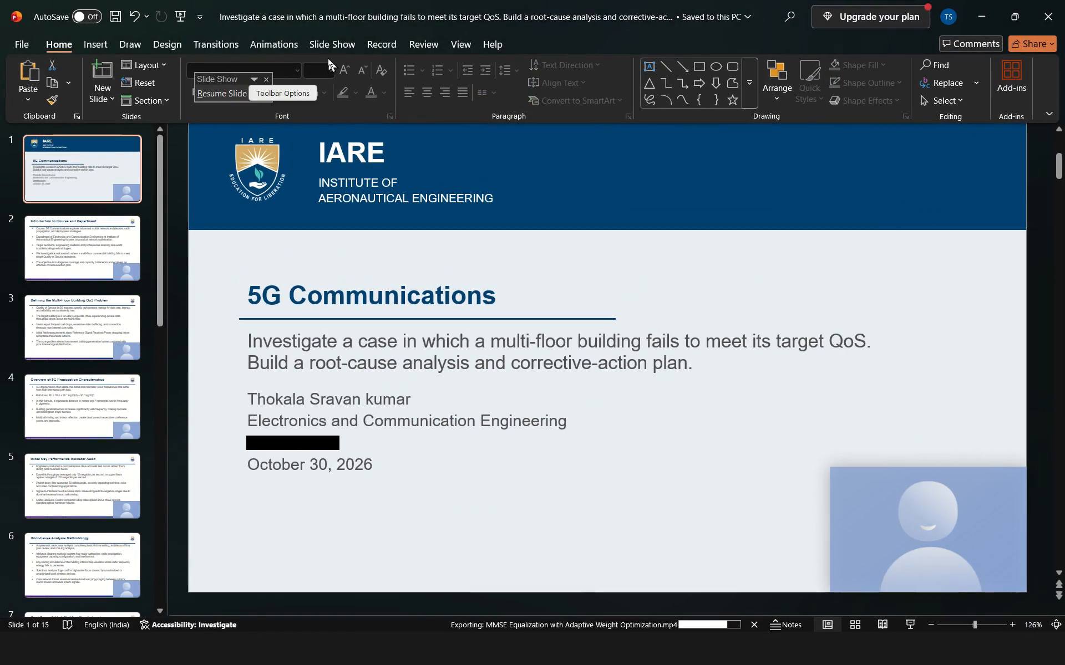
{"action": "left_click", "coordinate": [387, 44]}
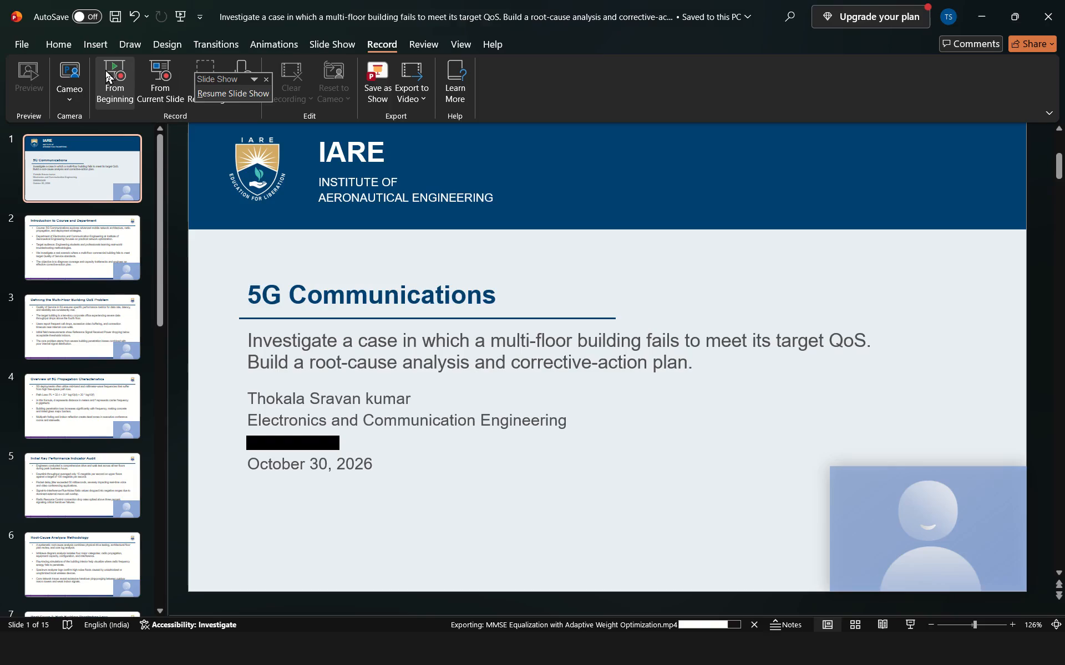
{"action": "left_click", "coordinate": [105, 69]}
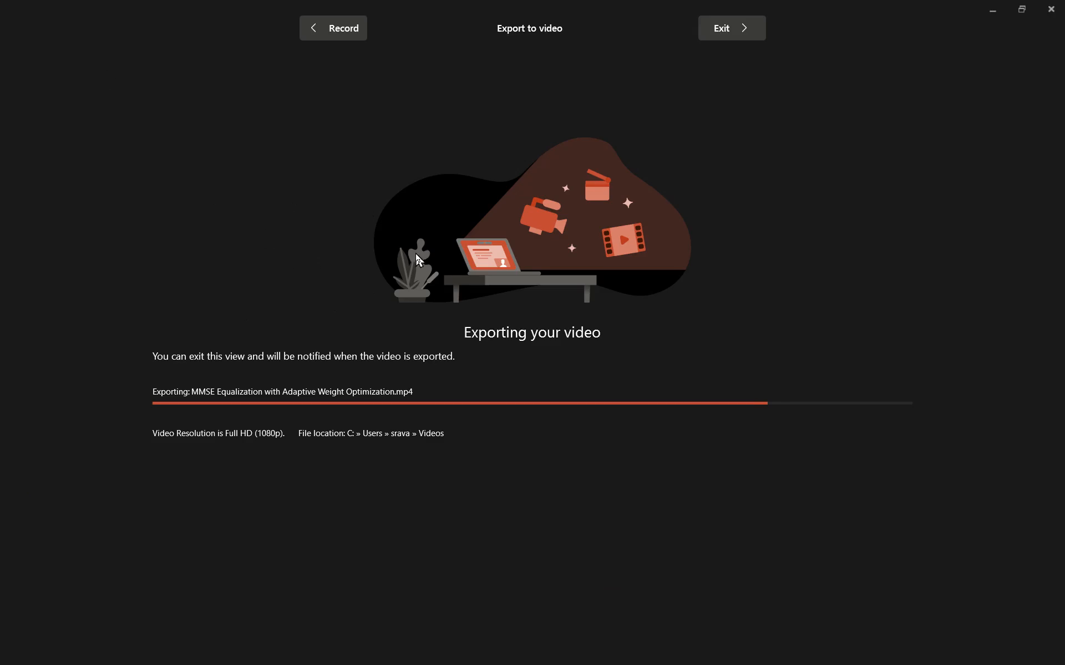
Leave the MMSE Equalization presentation's video export view once exporting ends, and close the presentation with its changes saved.
{"action": "left_click", "coordinate": [279, 191]}
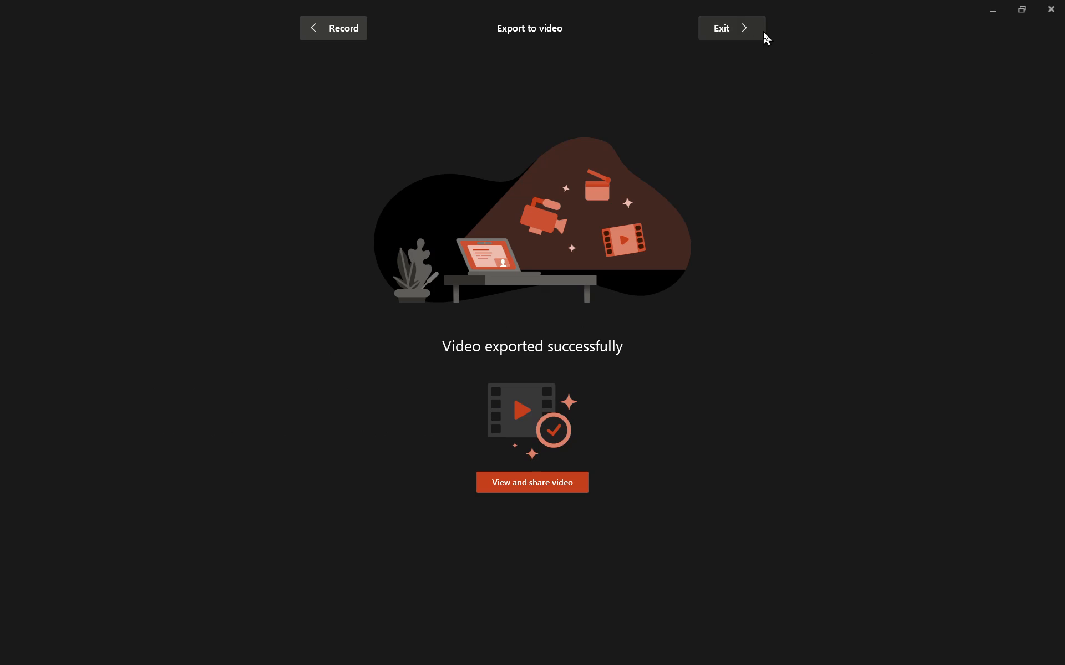
{"action": "left_click", "coordinate": [739, 14]}
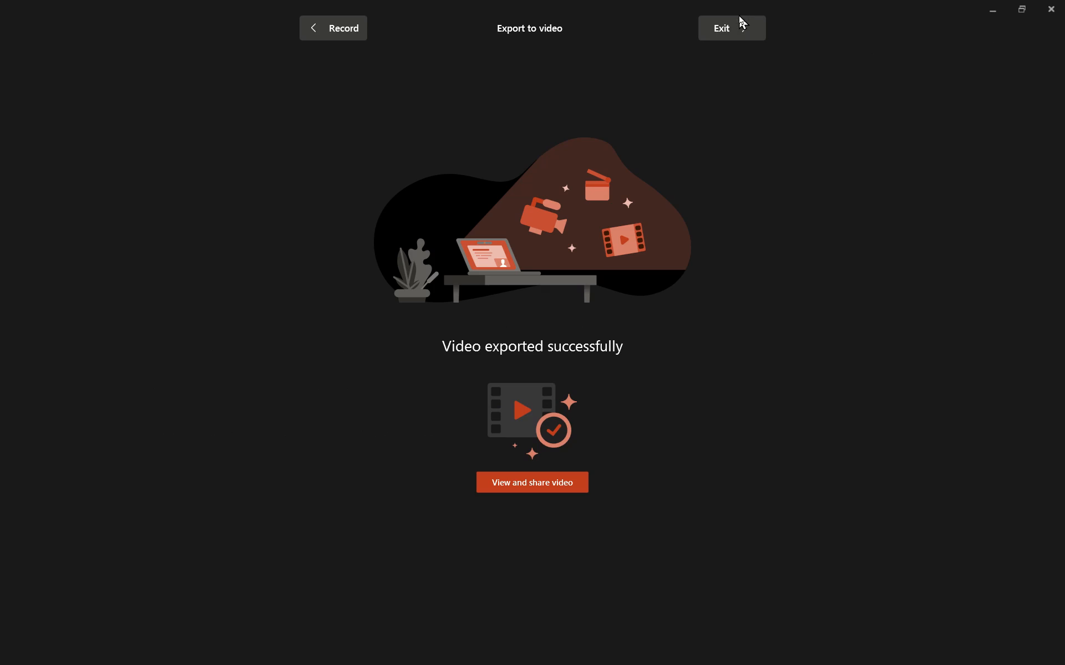
{"action": "left_click", "coordinate": [734, 21]}
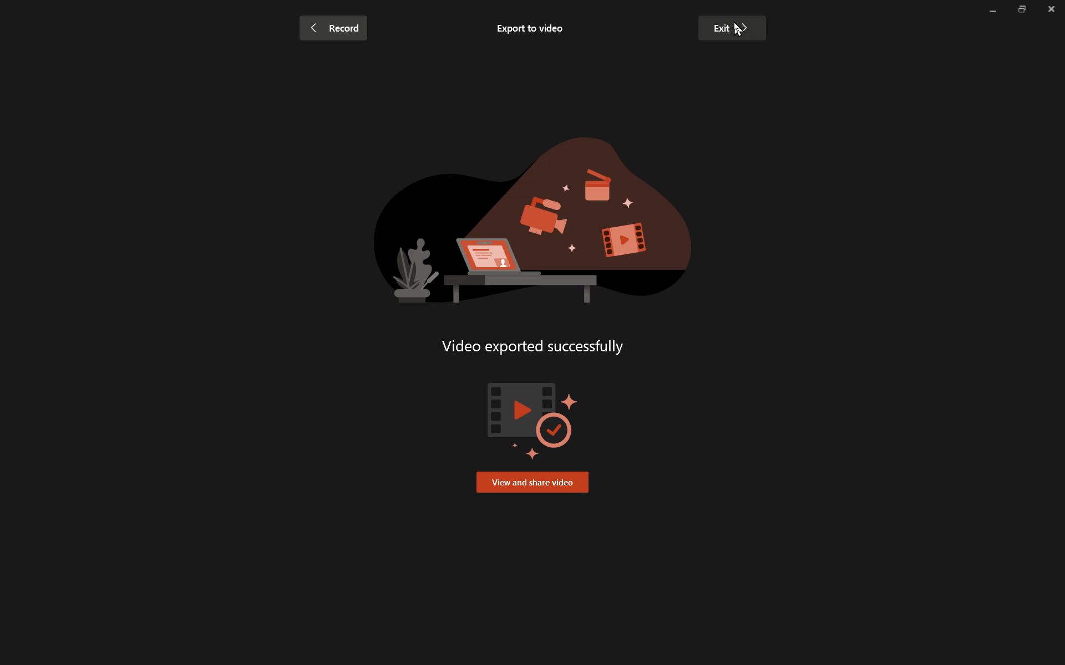
{"action": "left_click", "coordinate": [734, 21]}
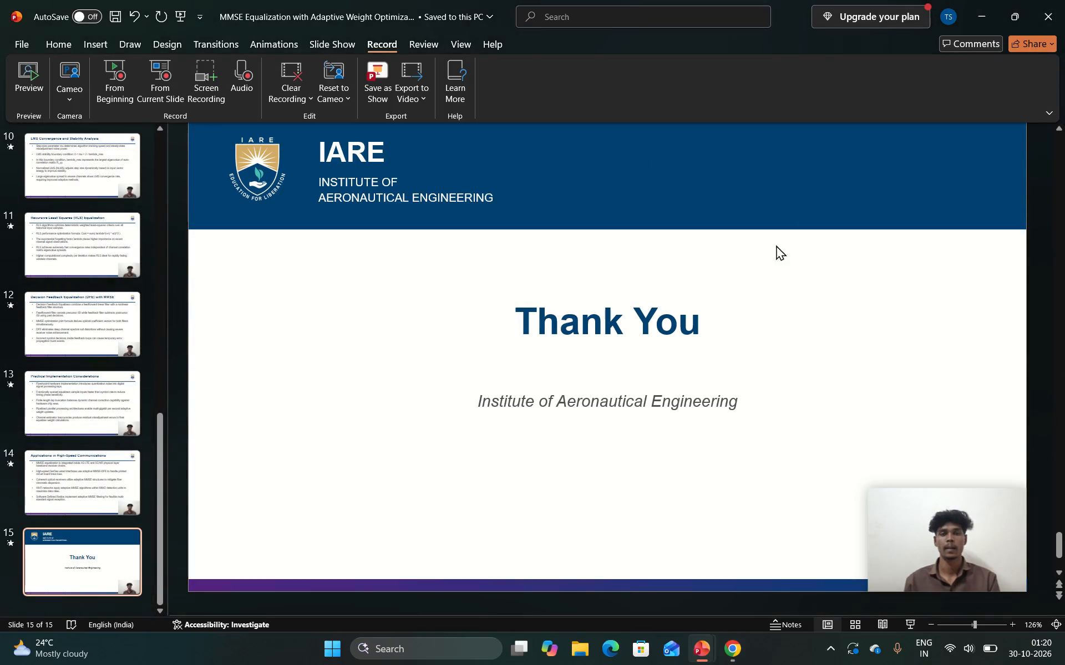
{"action": "left_click", "coordinate": [1057, 2]}
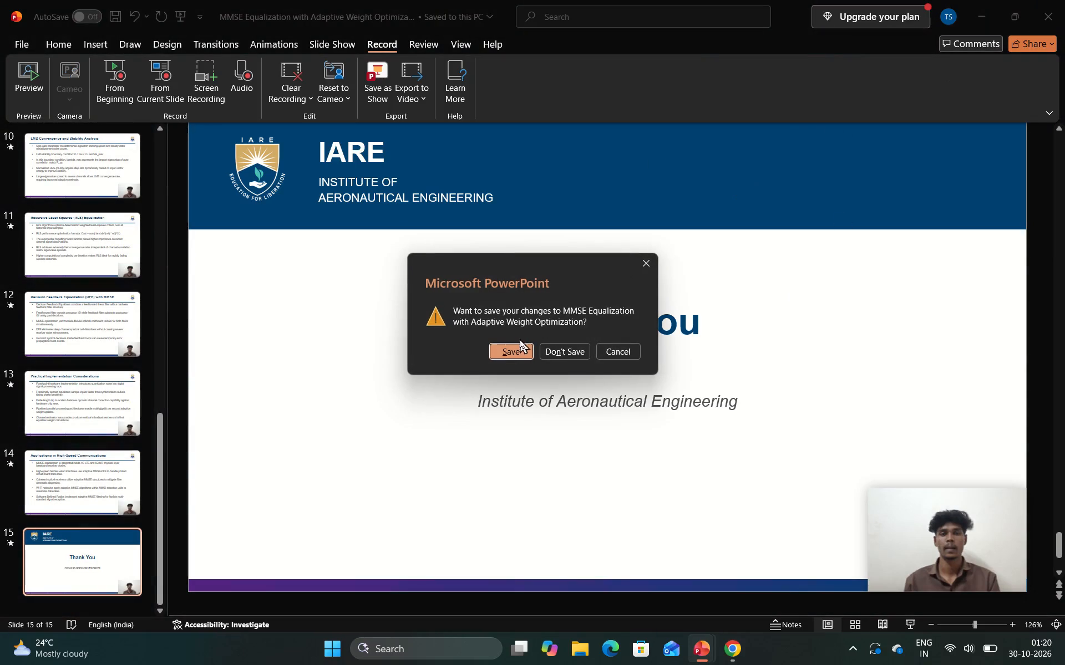
{"action": "left_click", "coordinate": [511, 346]}
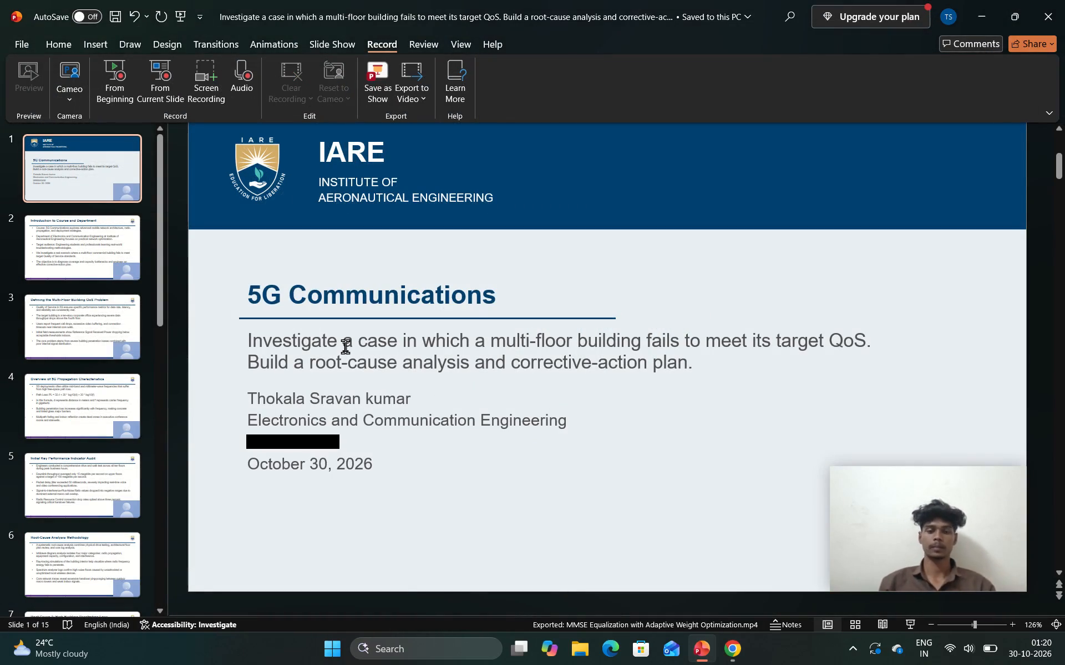
In File Explorer's Videos > Captures folder, play the Power line communication, Turnstile Antenna, Structural Sparsity and Sound perception recordings to compare their opening slides and cameos.
{"action": "left_click", "coordinate": [572, 640]}
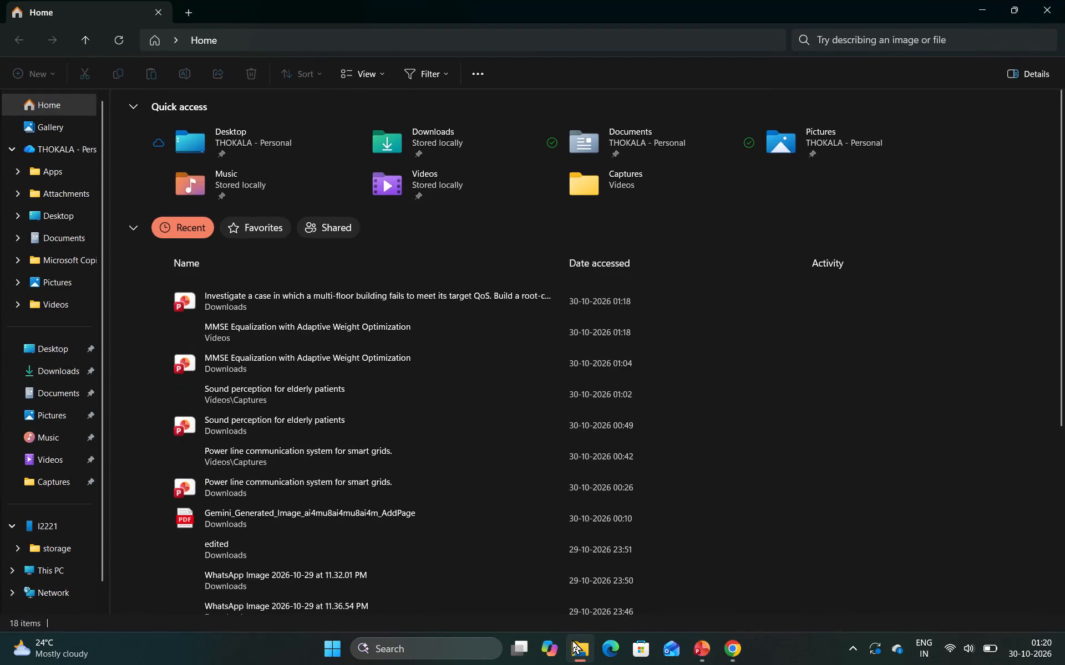
{"action": "left_click", "coordinate": [44, 448]}
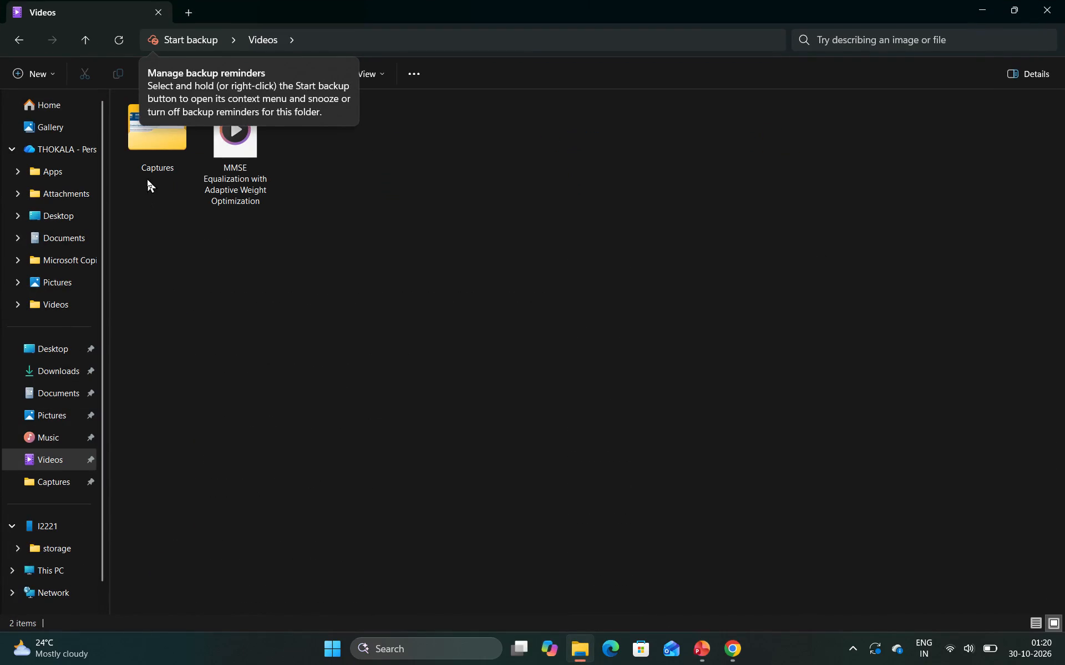
{"action": "double_click", "coordinate": [161, 146]}
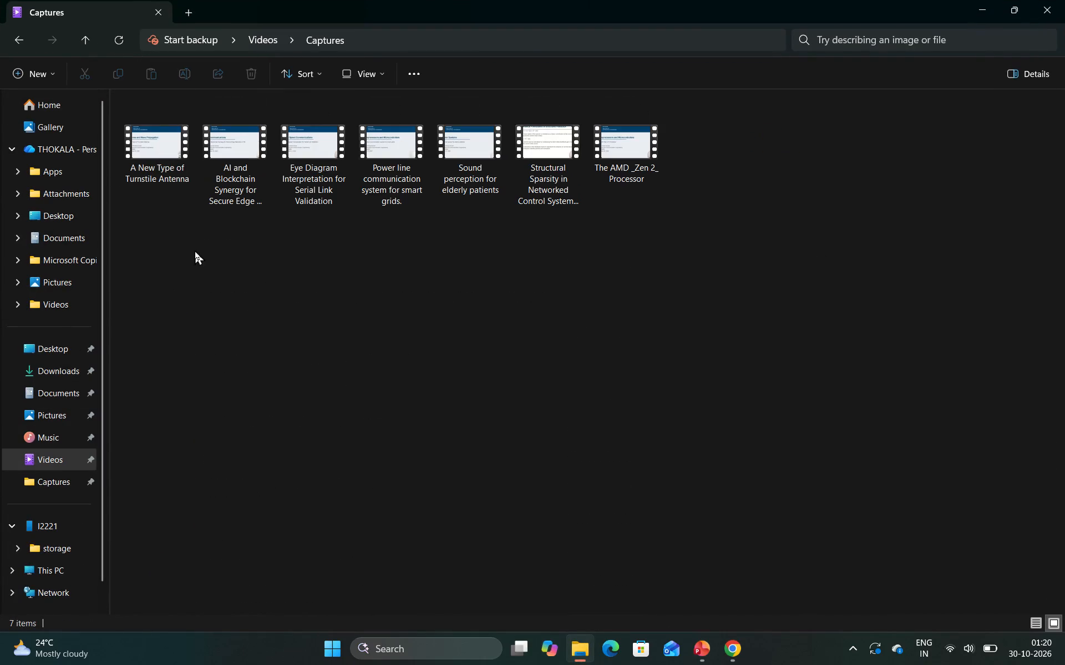
{"action": "double_click", "coordinate": [384, 166]}
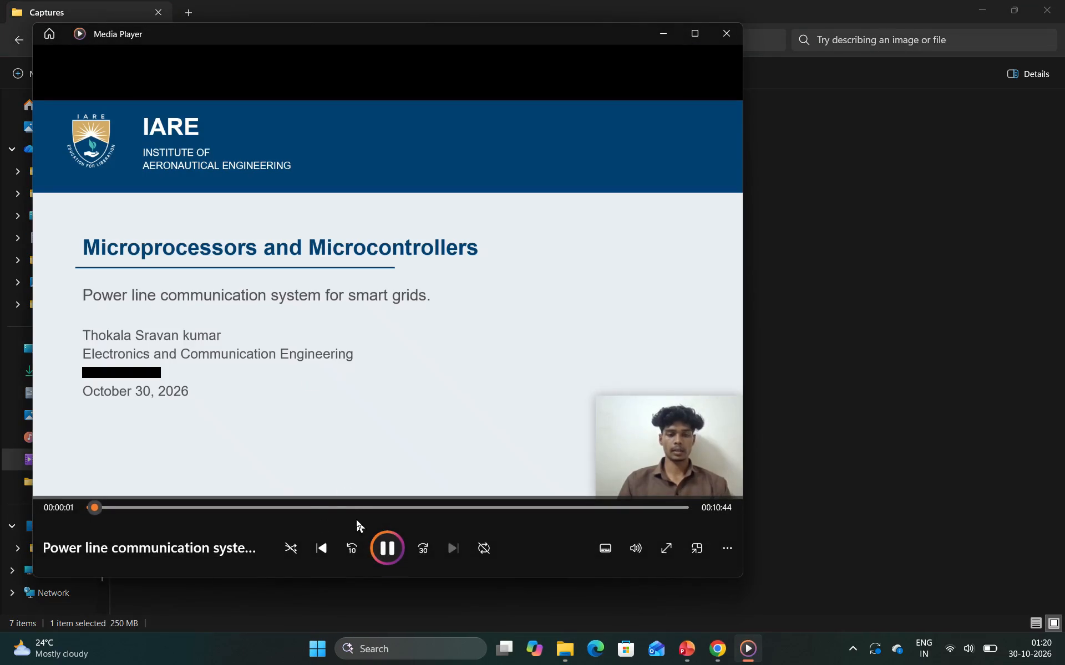
{"action": "left_click", "coordinate": [725, 29]}
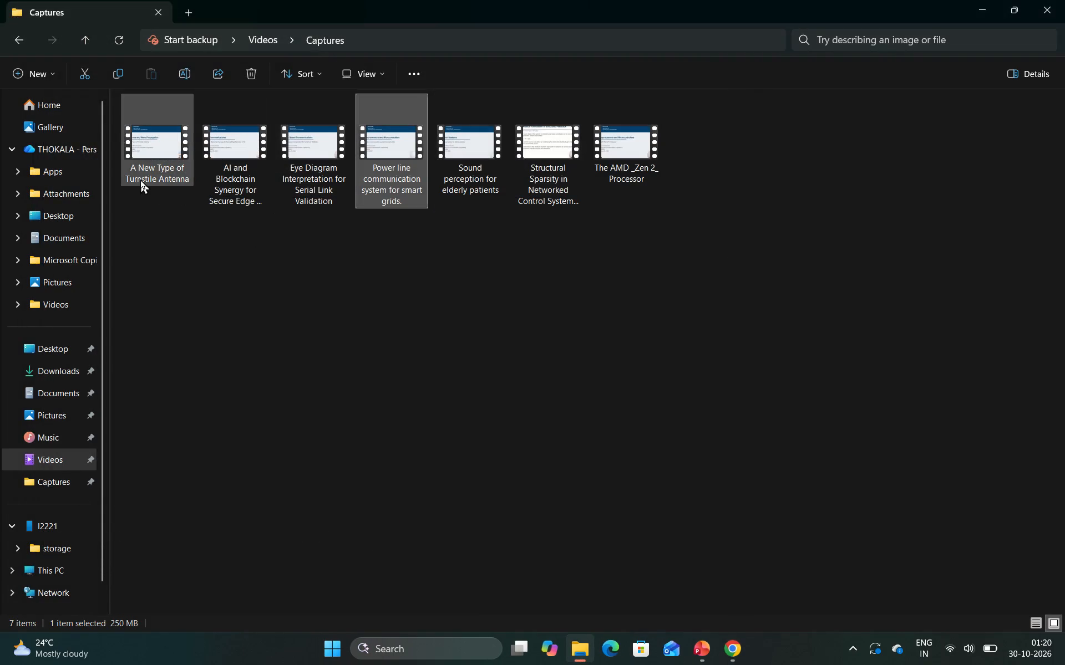
{"action": "double_click", "coordinate": [140, 179]}
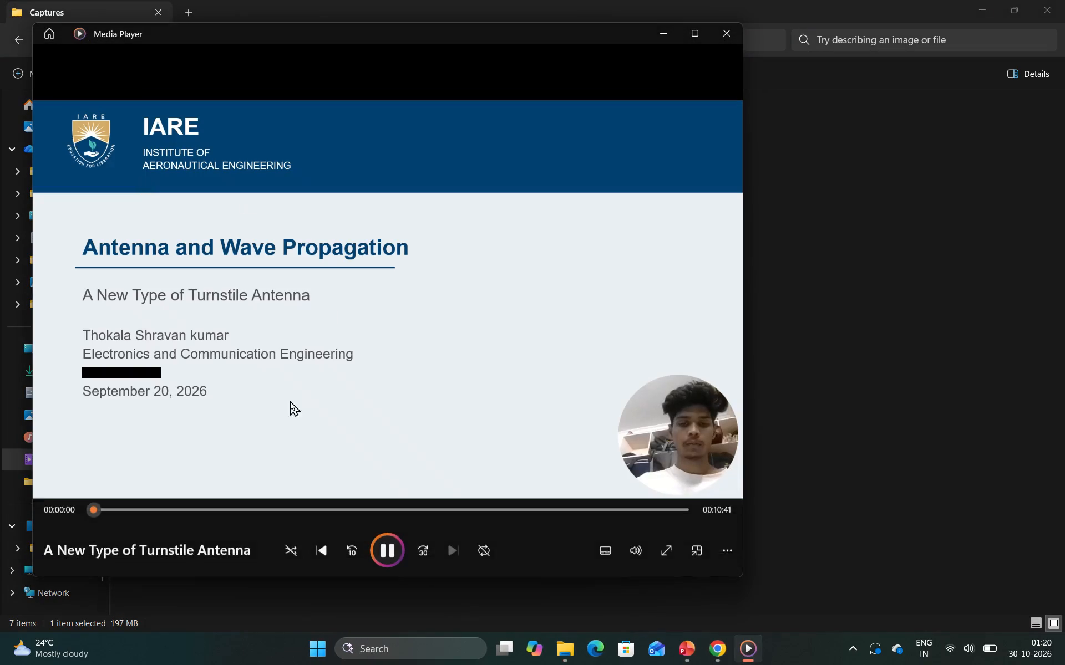
{"action": "left_click", "coordinate": [729, 29]}
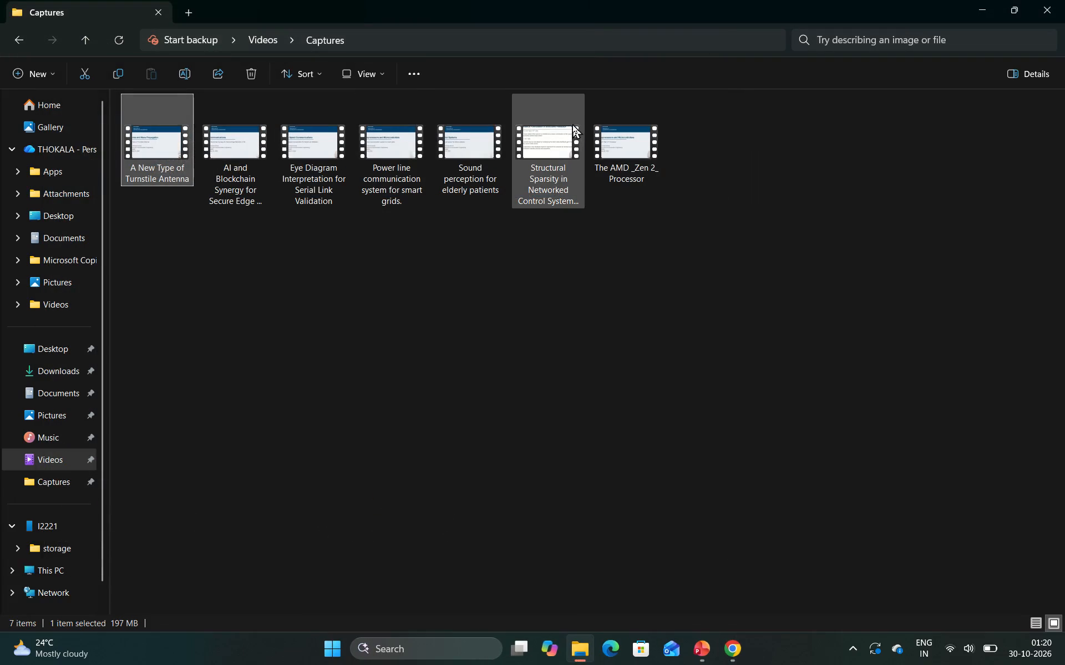
{"action": "double_click", "coordinate": [539, 173]}
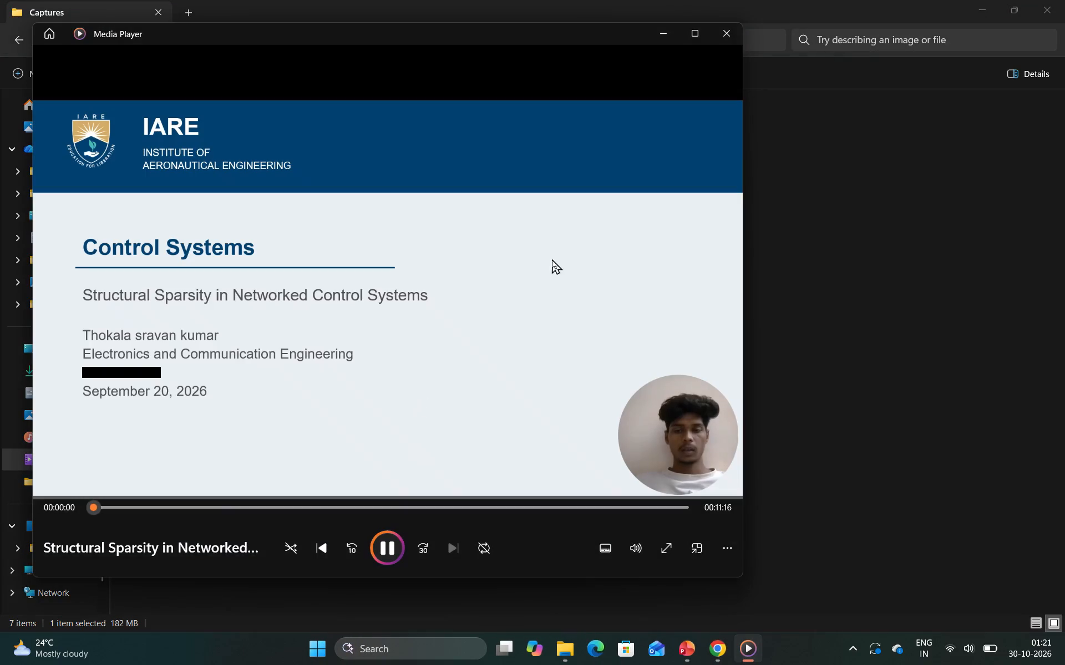
{"action": "left_click", "coordinate": [721, 37]}
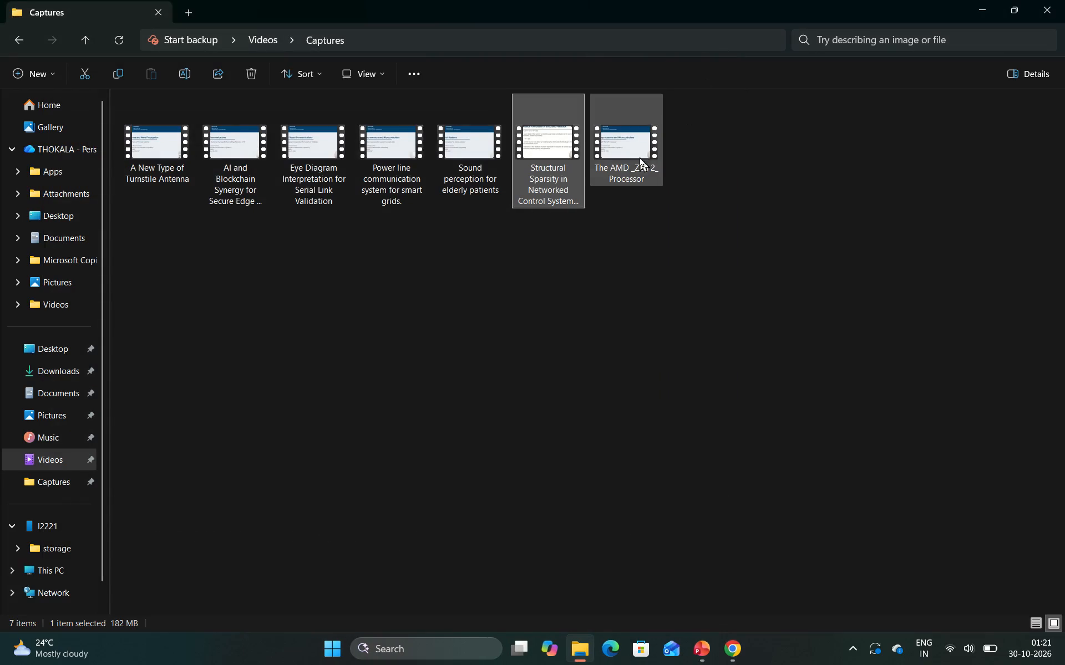
{"action": "double_click", "coordinate": [479, 161]}
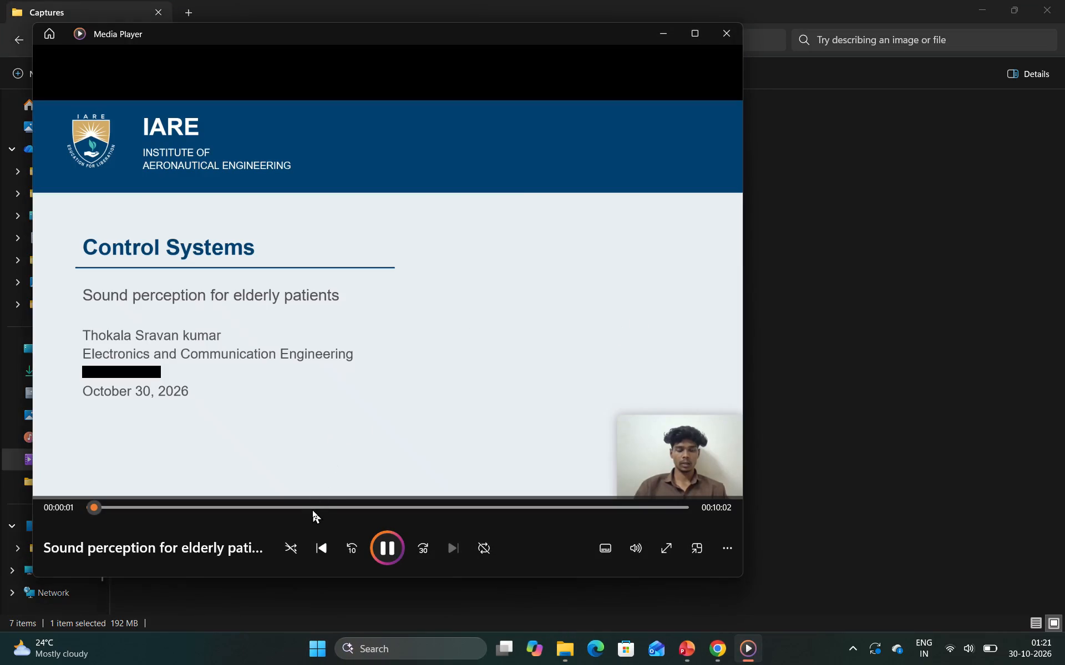
Check the Sound perception recording's slides and camera cameo near the middle and the end, and close the player.
{"action": "left_click", "coordinate": [316, 503]}
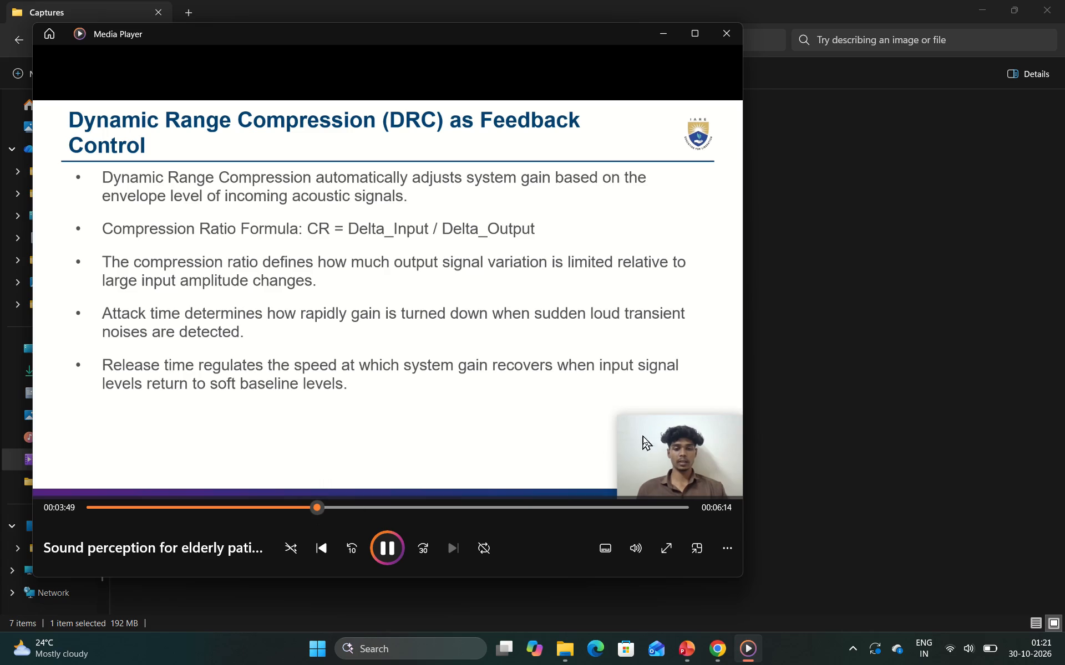
{"action": "left_click", "coordinate": [618, 505]}
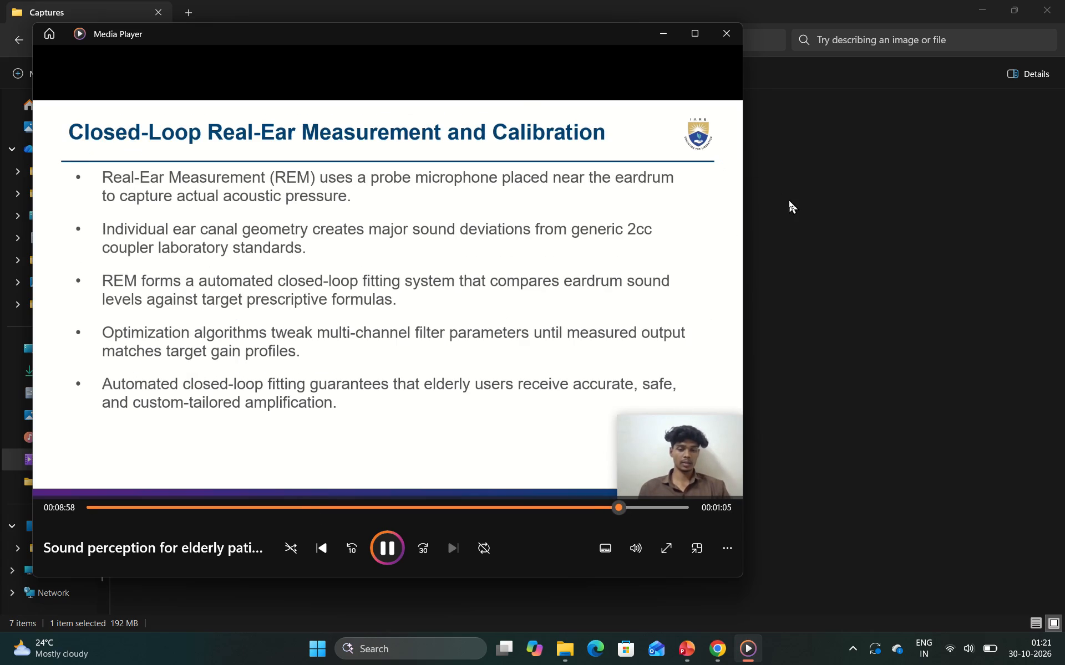
{"action": "left_click", "coordinate": [723, 18]}
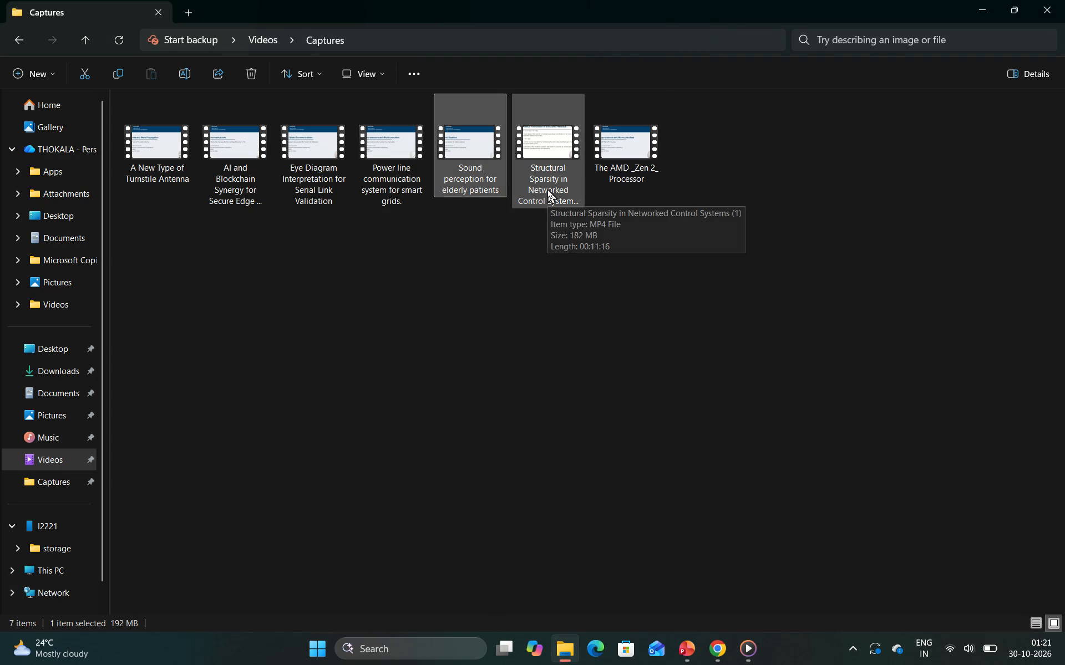
Delete the Turnstile Antenna, AI and Blockchain Synergy, Eye Diagram Interpretation and AMD Zen 2 Processor recordings from the Captures folder.
{"action": "left_click", "coordinate": [137, 173]}
{"action": "key", "text": "Delete"}
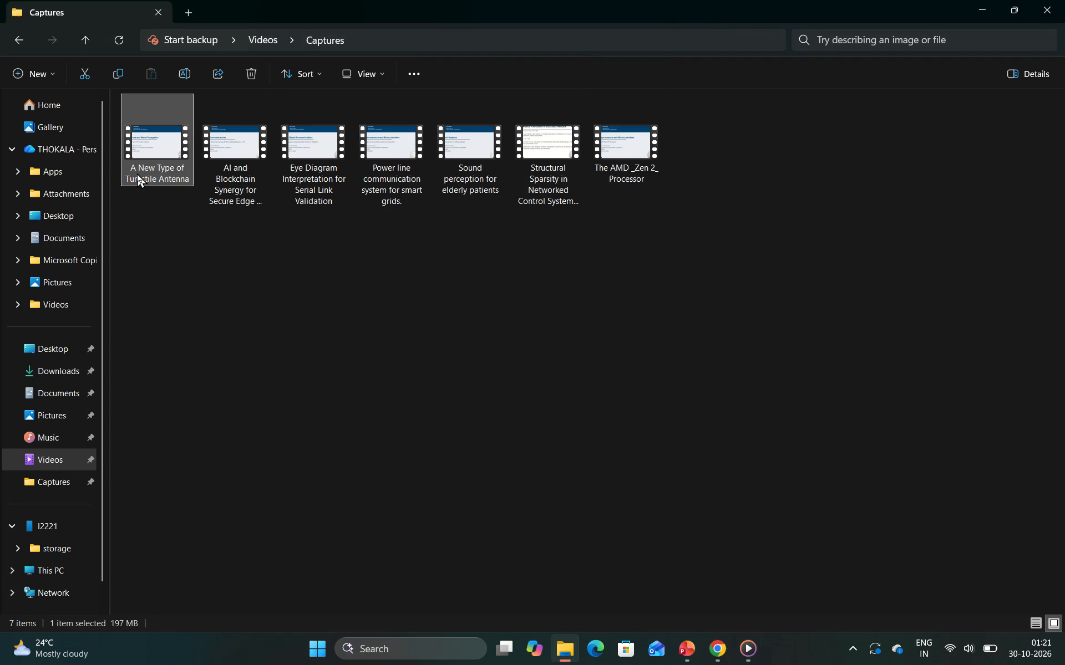
{"action": "left_click", "coordinate": [149, 146]}
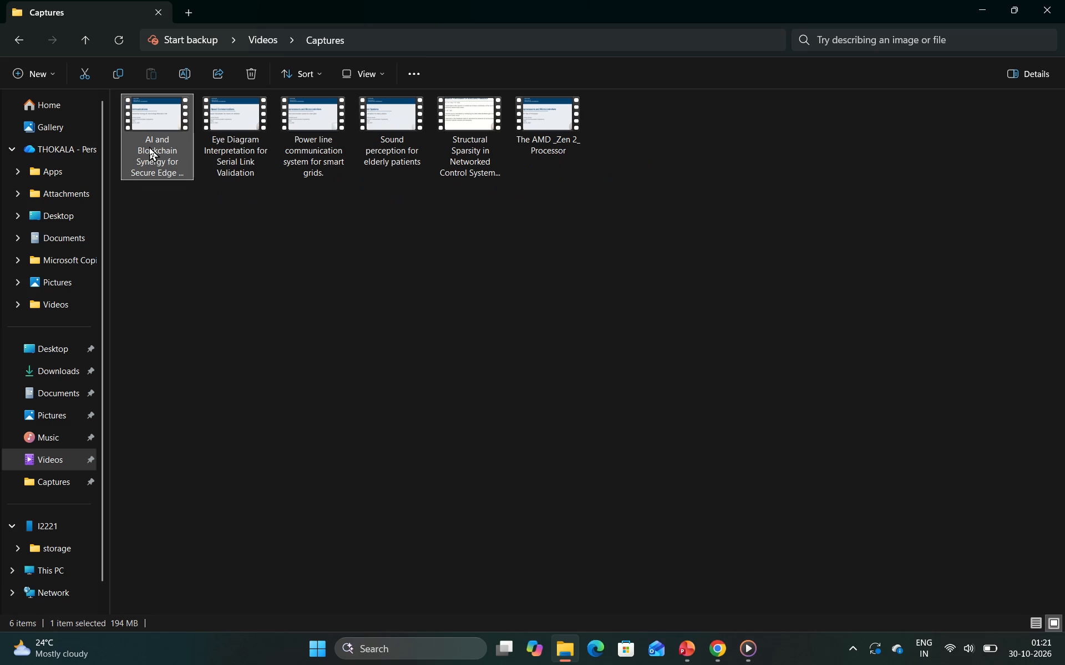
{"action": "key", "text": "Delete"}
{"action": "left_click", "coordinate": [149, 146]}
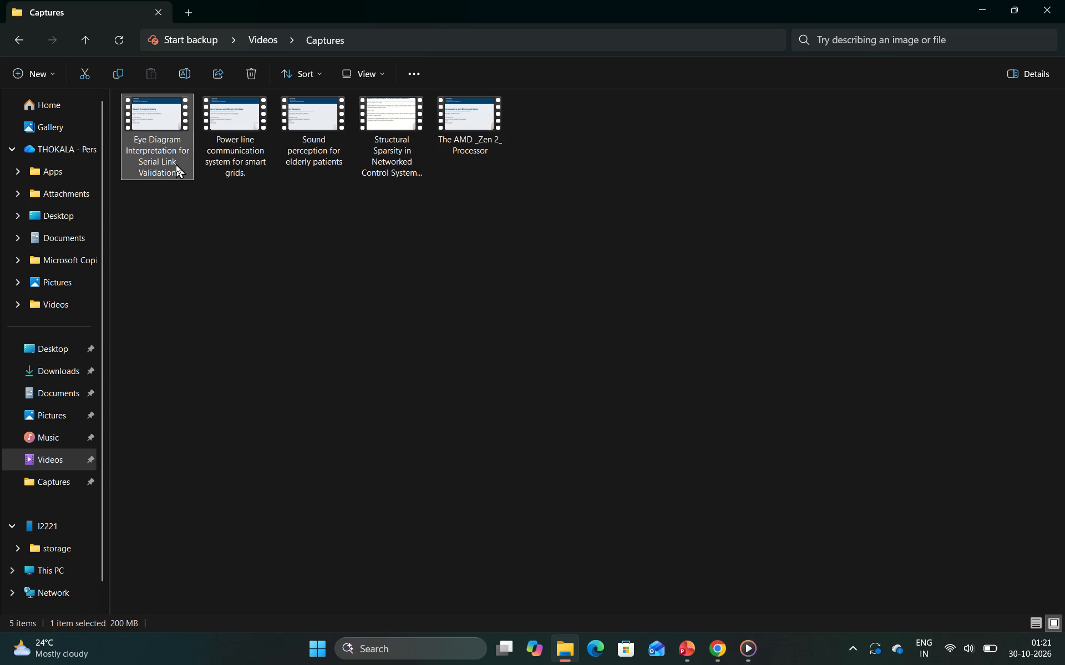
{"action": "left_click", "coordinate": [155, 154]}
{"action": "left_click", "coordinate": [175, 204]}
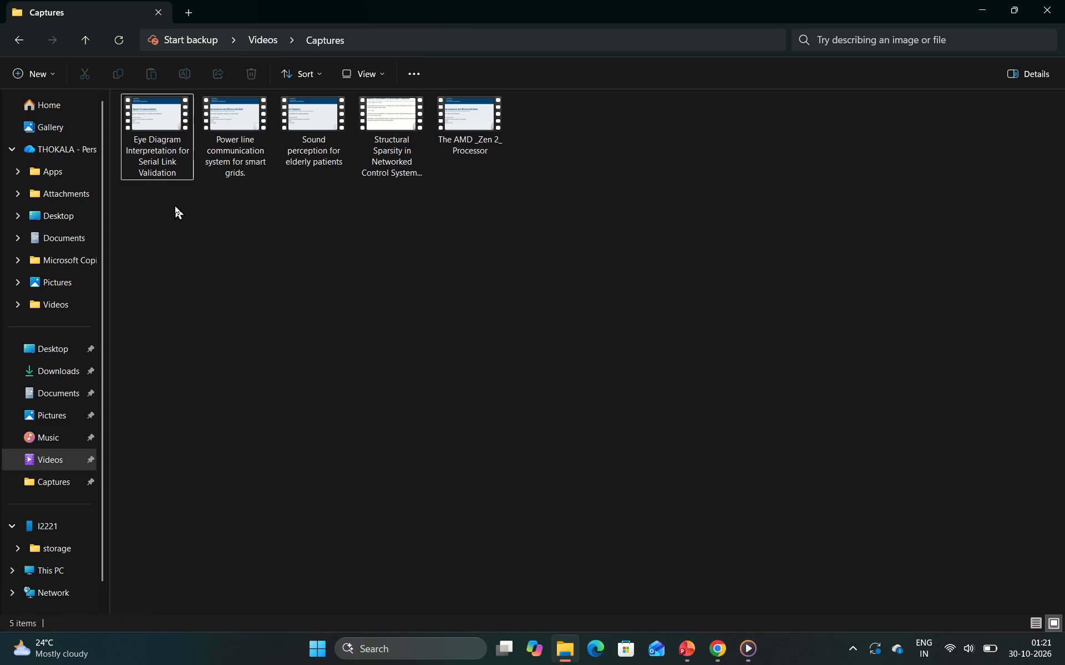
{"action": "left_click", "coordinate": [175, 204]}
{"action": "key", "text": "Delete"}
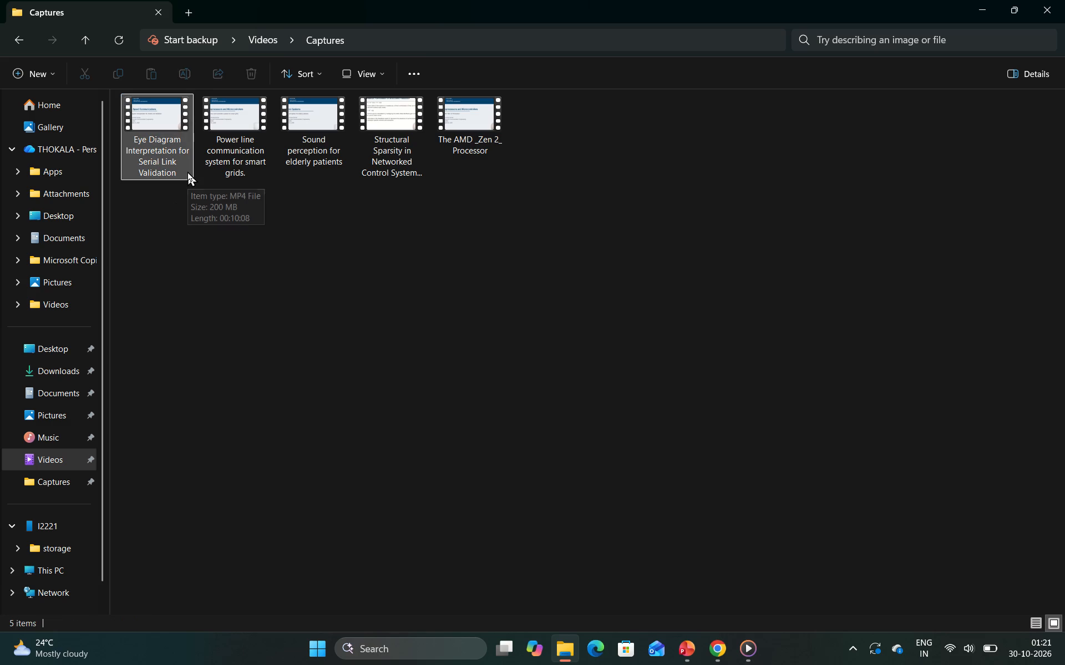
{"action": "left_click", "coordinate": [164, 137]}
{"action": "key", "text": "Delete"}
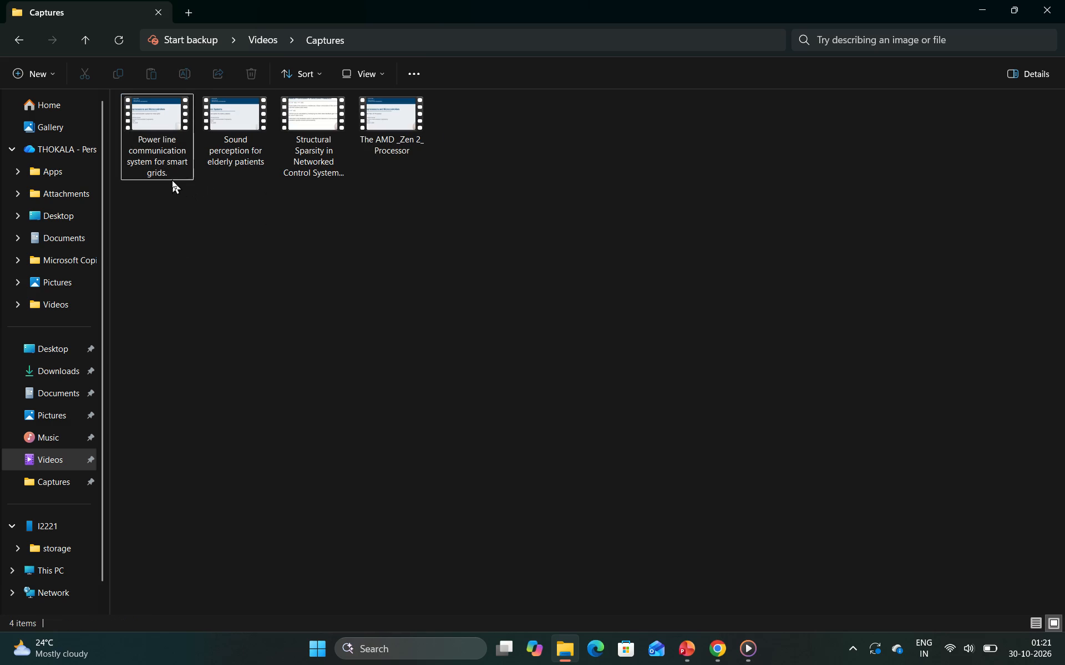
{"action": "left_click", "coordinate": [378, 117]}
{"action": "key", "text": "Delete"}
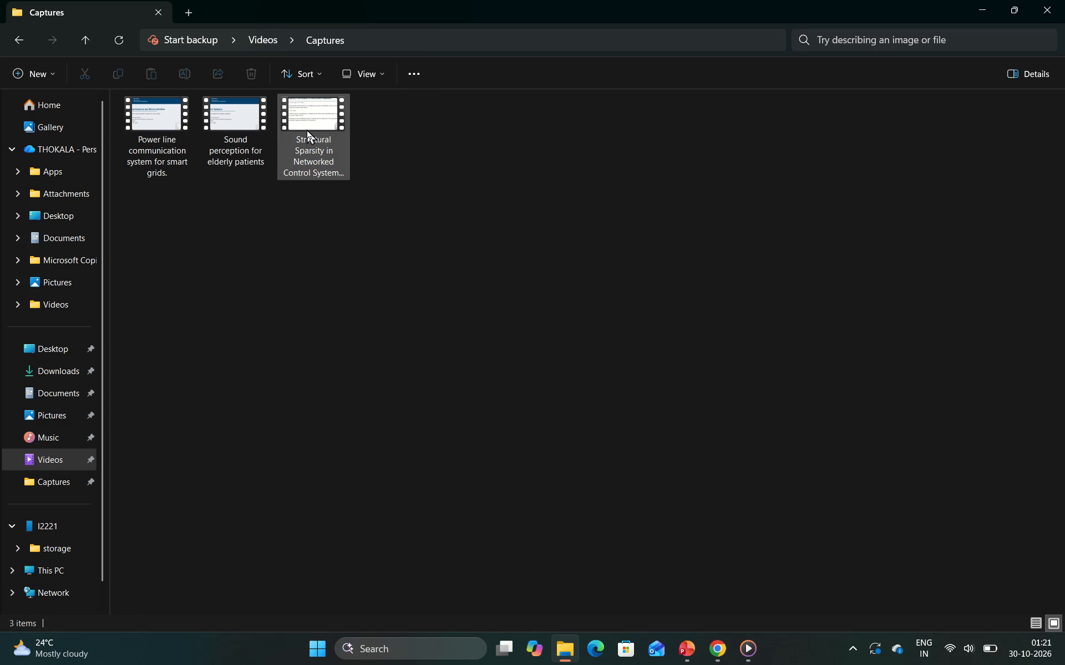
Play the opening of the Structural Sparsity in Networked Control Systems recording, close the player and delete that recording from Captures.
{"action": "double_click", "coordinate": [307, 129]}
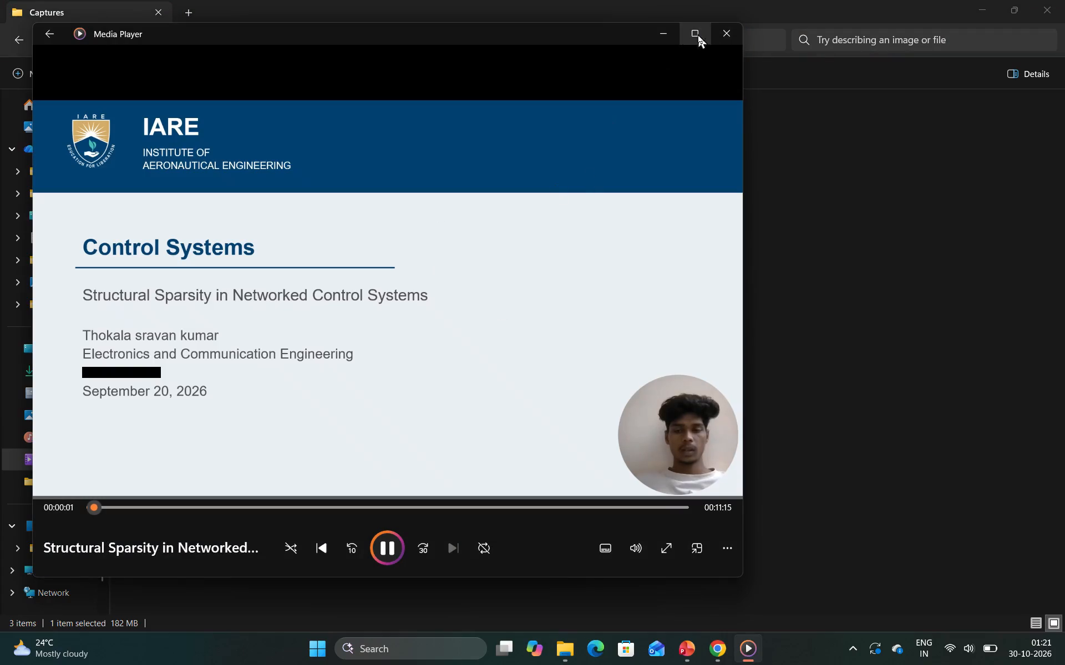
{"action": "left_click", "coordinate": [718, 28]}
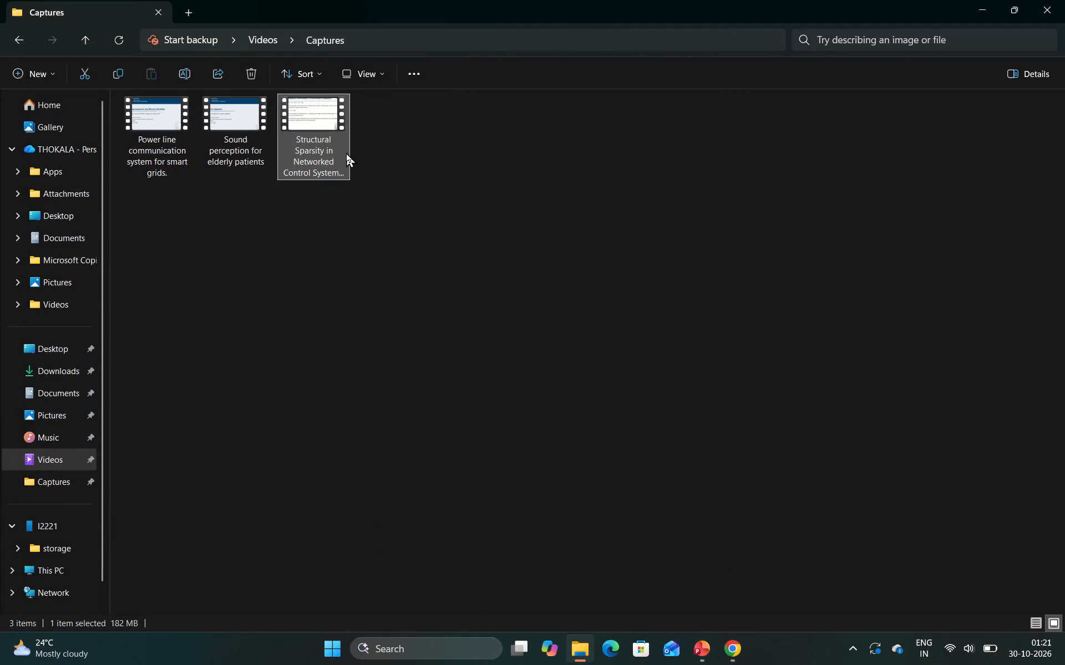
{"action": "key", "text": "Delete"}
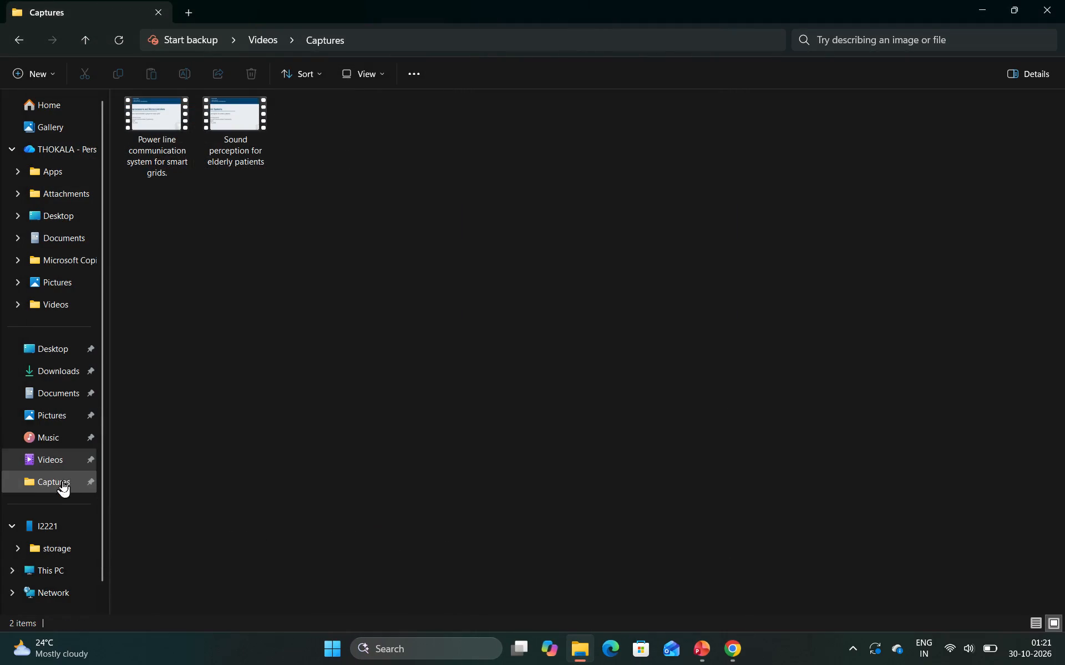
Go back to the Videos folder in File Explorer.
{"action": "left_click", "coordinate": [49, 466]}
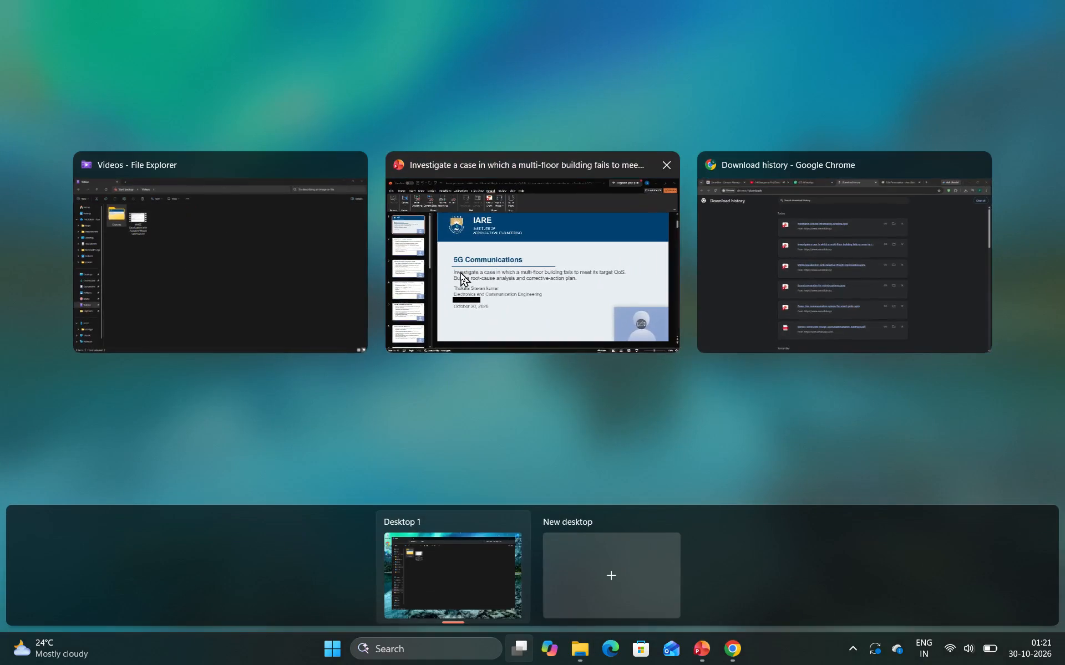
Switch to Chrome and pause the Baagundu Po music video playing on YouTube.
{"action": "left_click", "coordinate": [460, 272]}
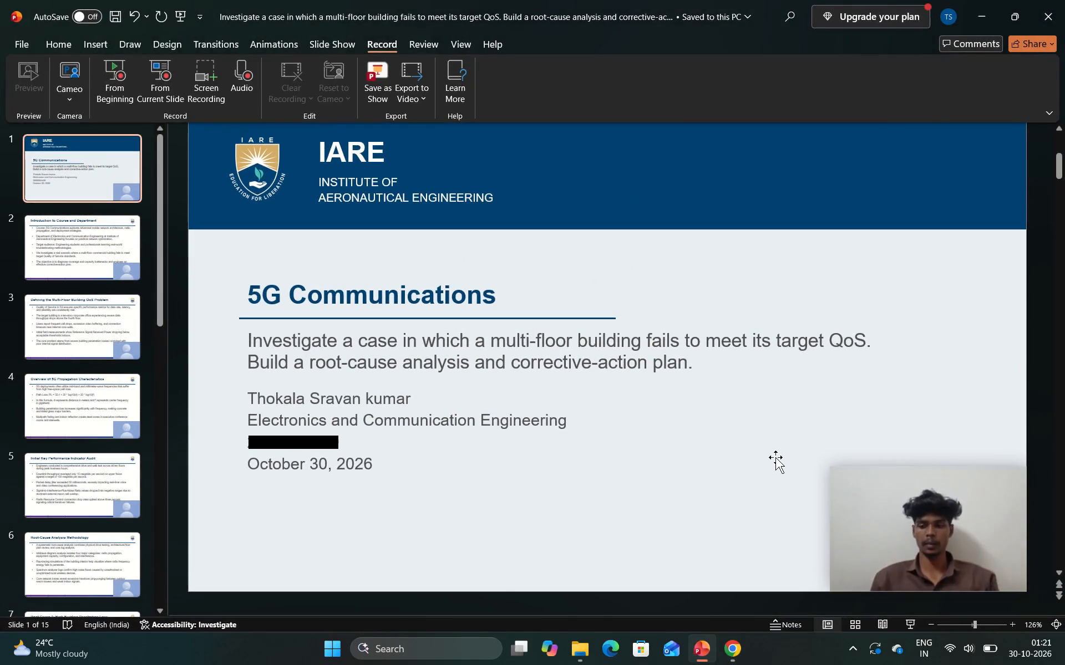
{"action": "left_click", "coordinate": [732, 643]}
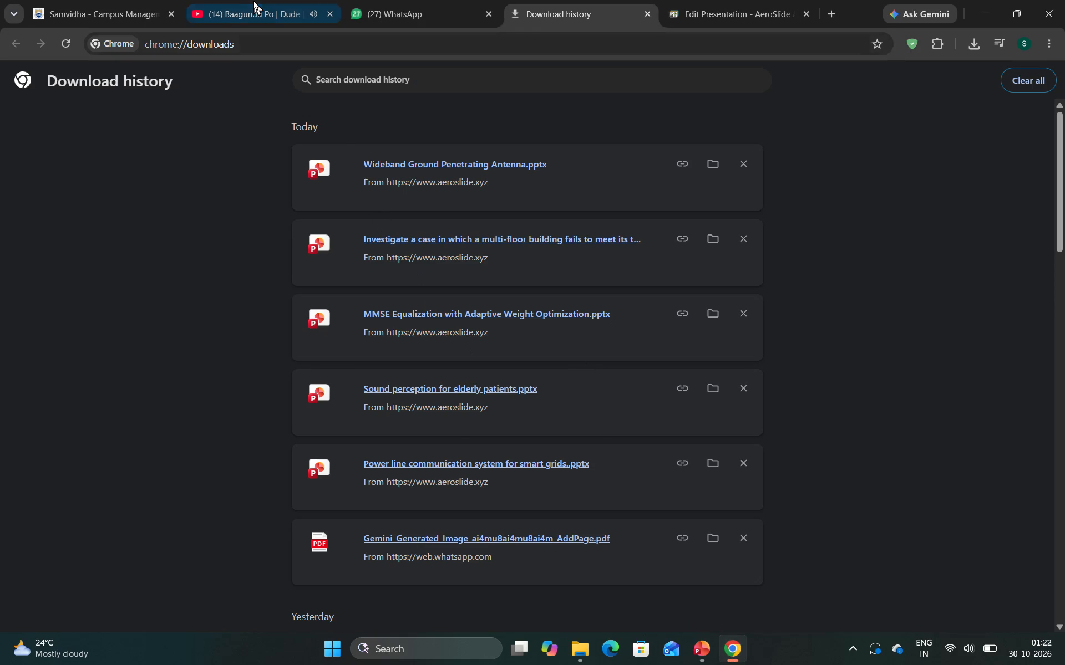
{"action": "left_click", "coordinate": [253, 0]}
{"action": "left_click", "coordinate": [387, 254]}
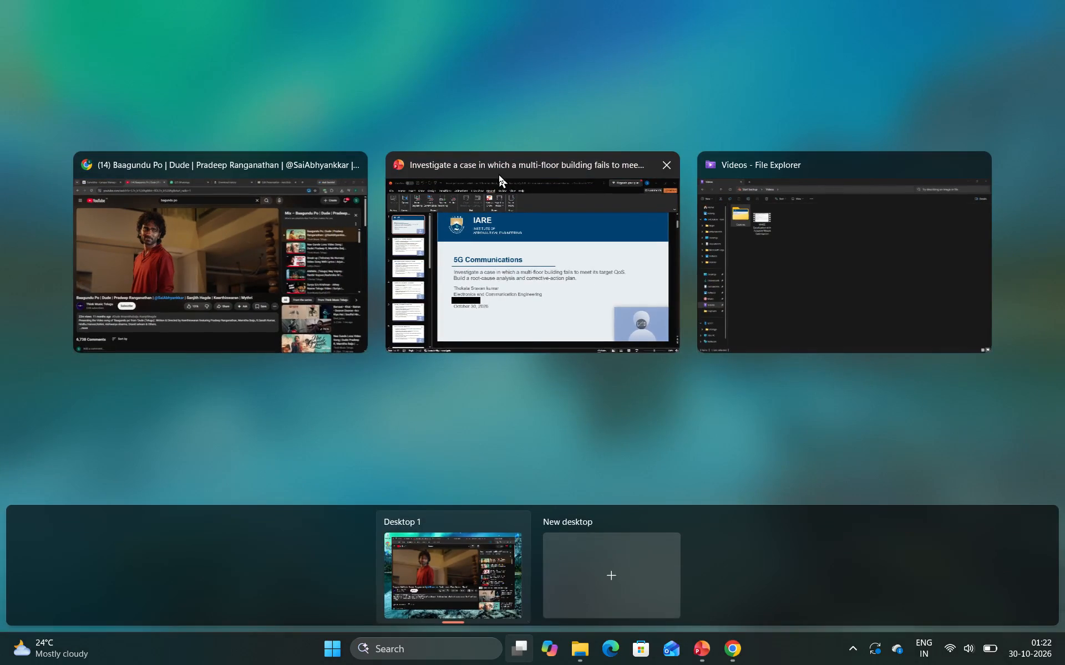
In PowerPoint, start recording the 5G Communications presentation from the beginning, hold the title slide for about 15 seconds and advance to slide 2.
{"action": "left_click", "coordinate": [499, 173]}
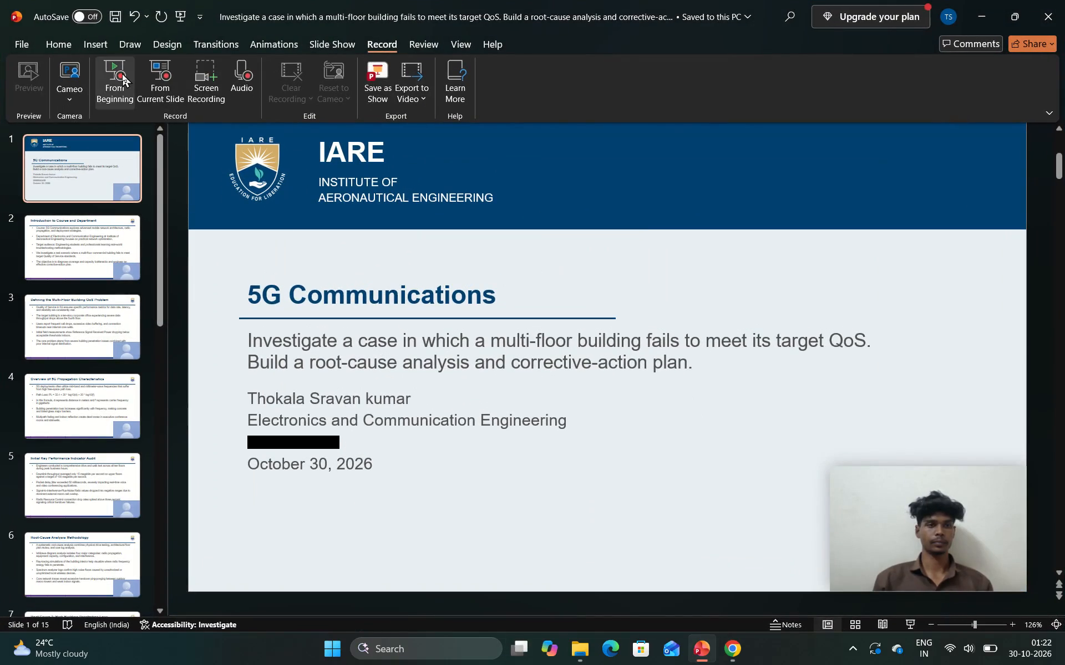
{"action": "left_click", "coordinate": [119, 75]}
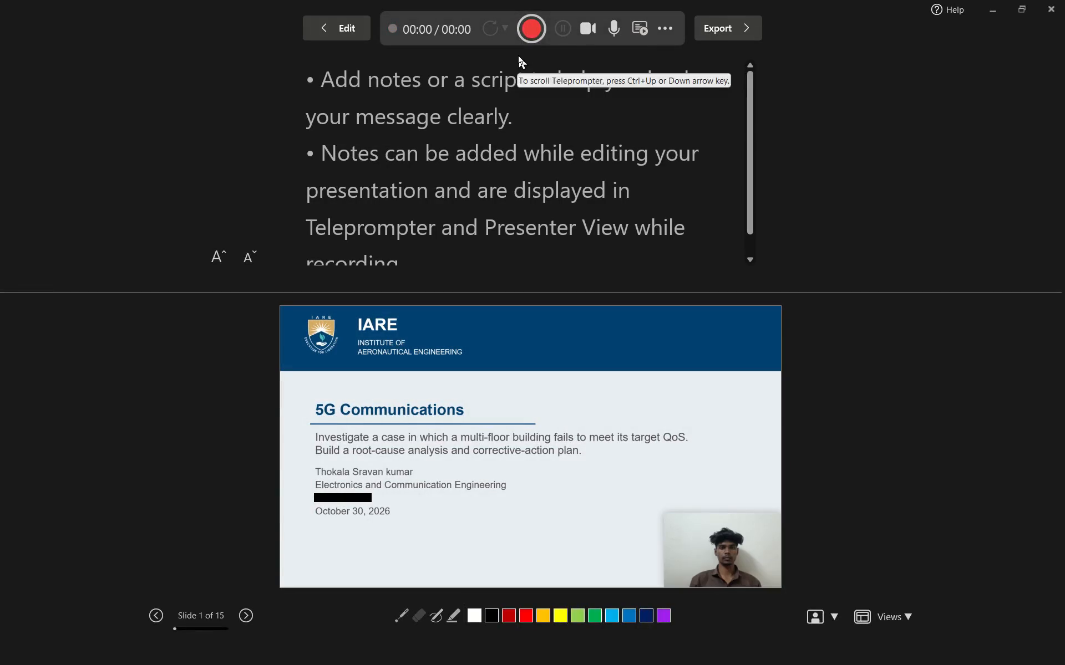
{"action": "left_click", "coordinate": [526, 30]}
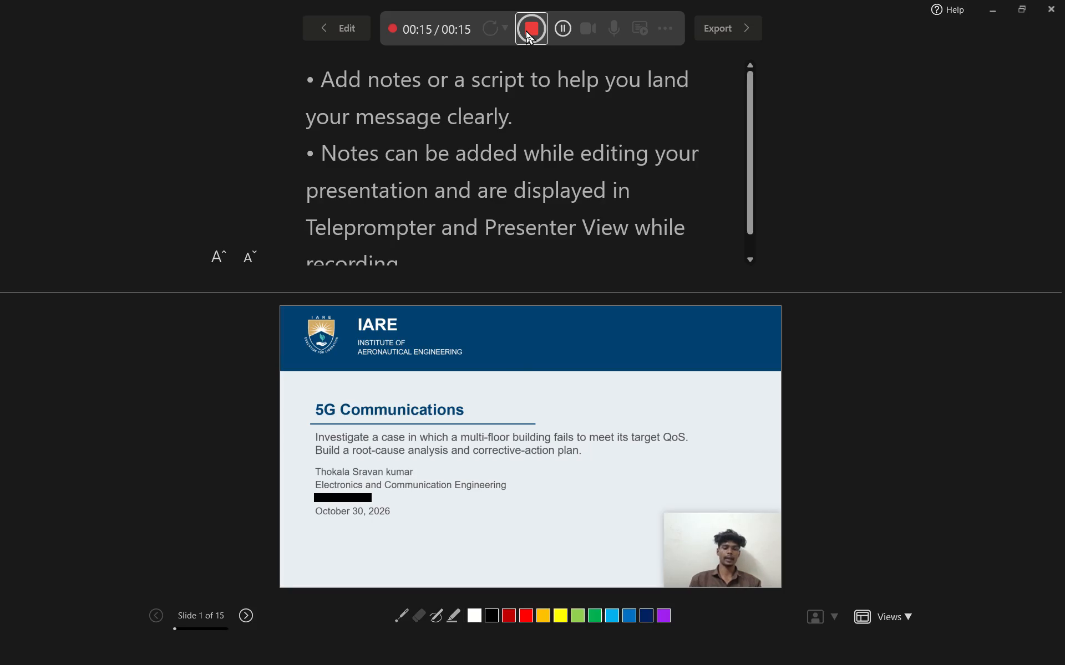
{"action": "key", "text": "Right"}
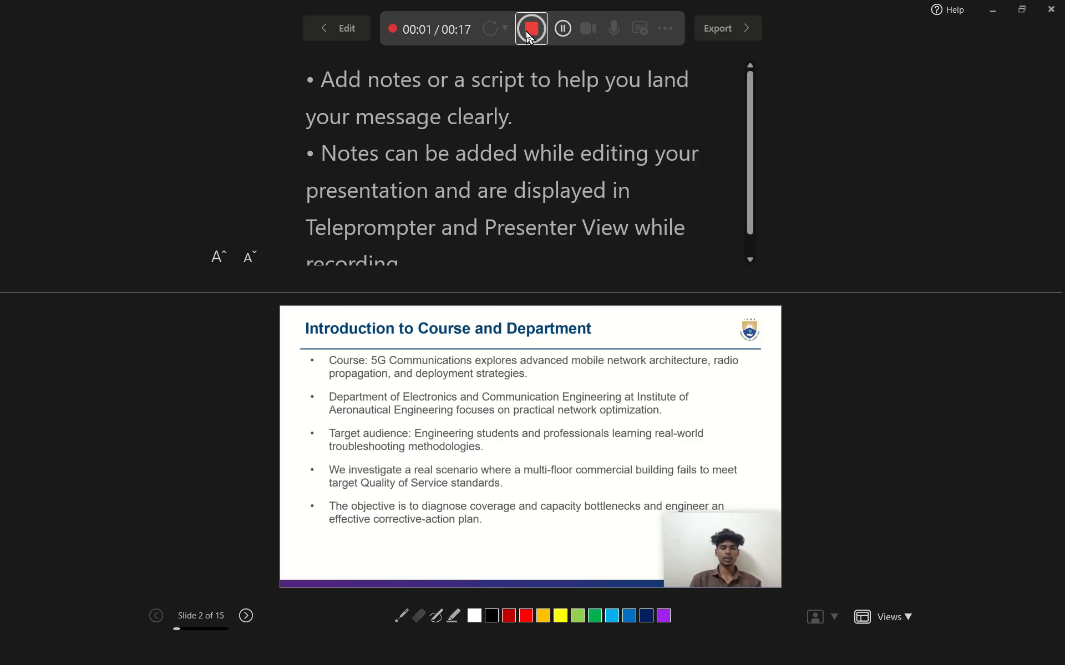
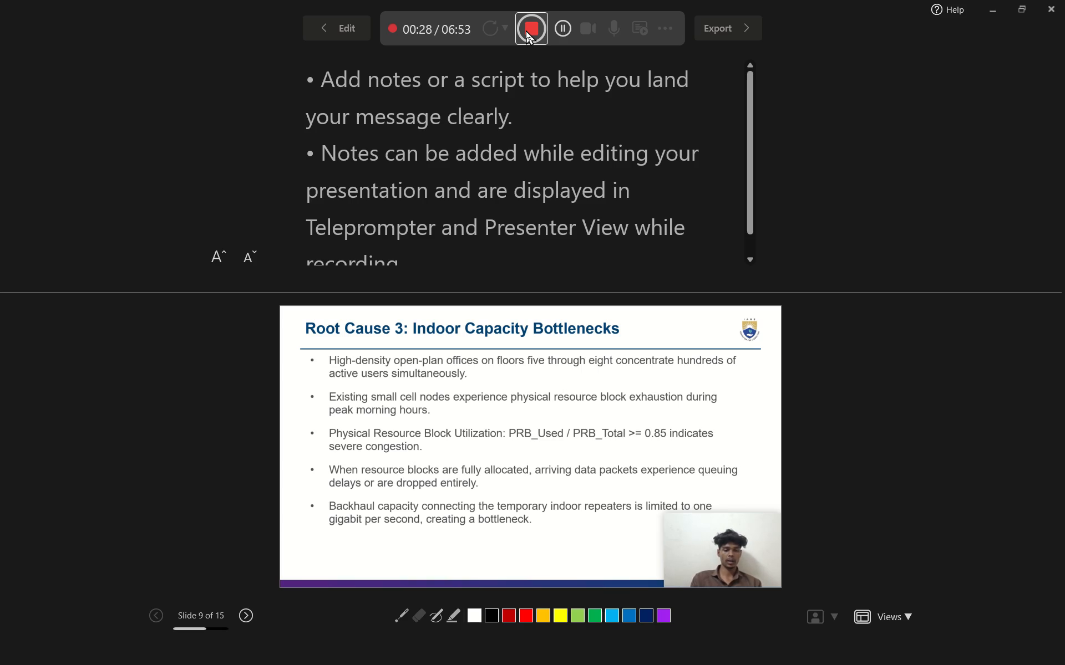
Hold the Root Cause 3 slide for about 30 seconds in the recording and advance to slide 10, Corrective-Action Plan: Architecture Redesign.
{"action": "key", "text": "Right"}
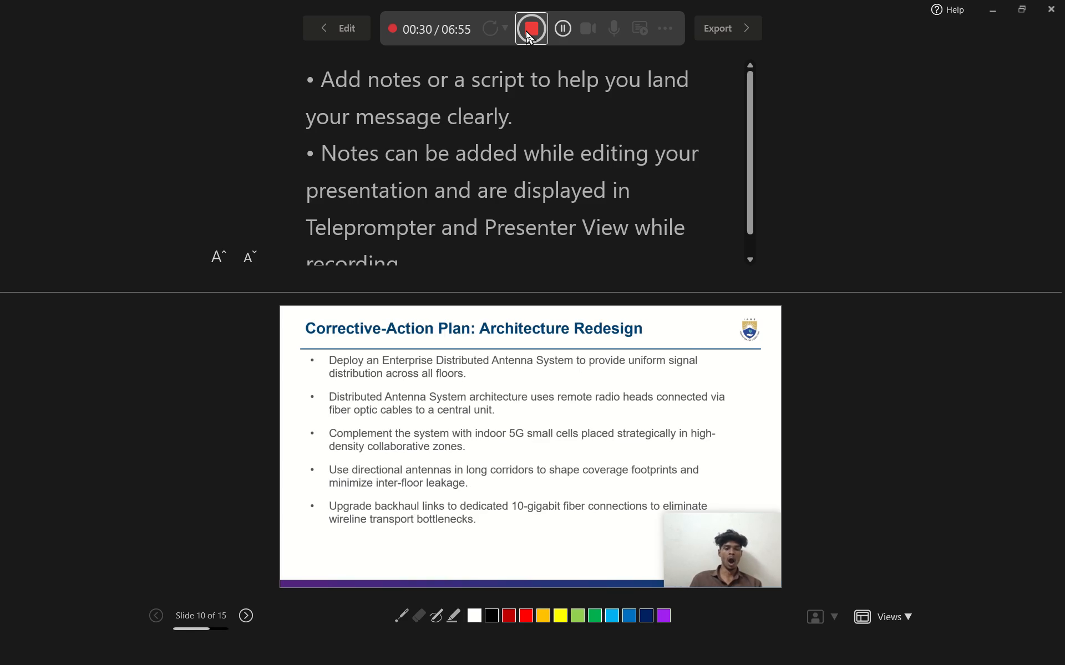
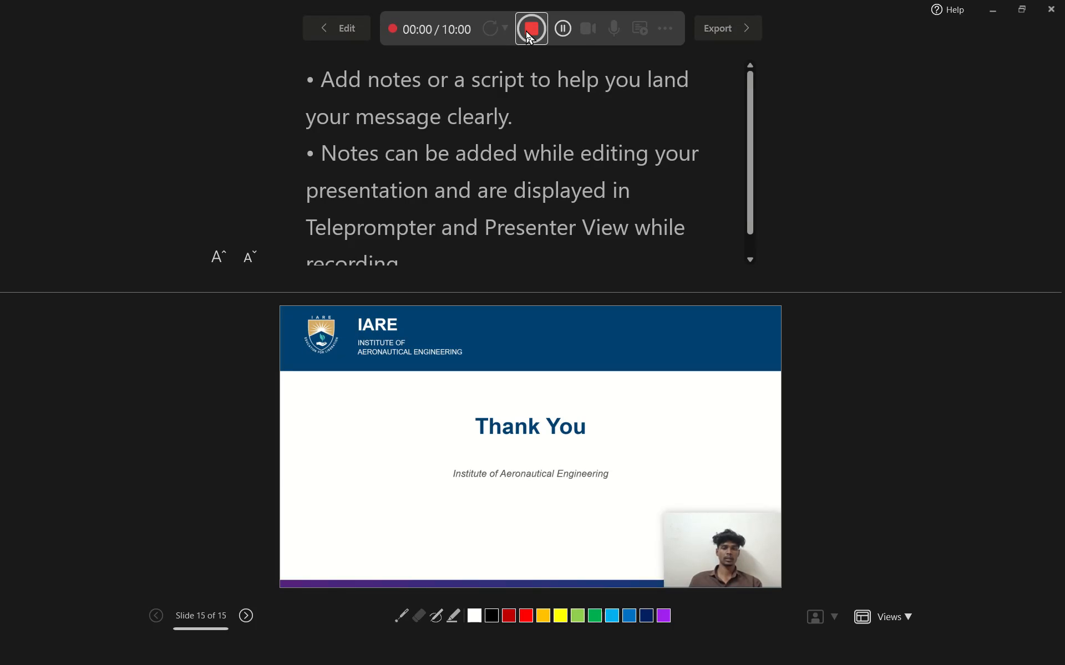
Stop the recording on slide 15, Thank You.
{"action": "left_click", "coordinate": [526, 30]}
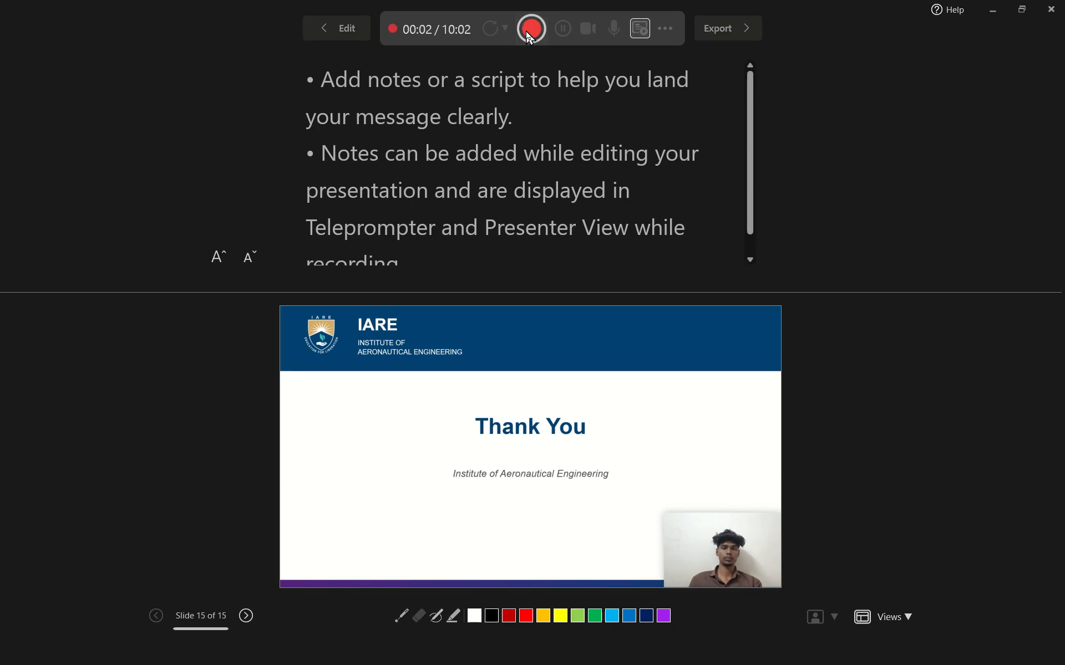
Export the recorded 5G Communications presentation as an MPEG-4 video in the Videos folder, keeping the suggested file name.
{"action": "left_click", "coordinate": [726, 18]}
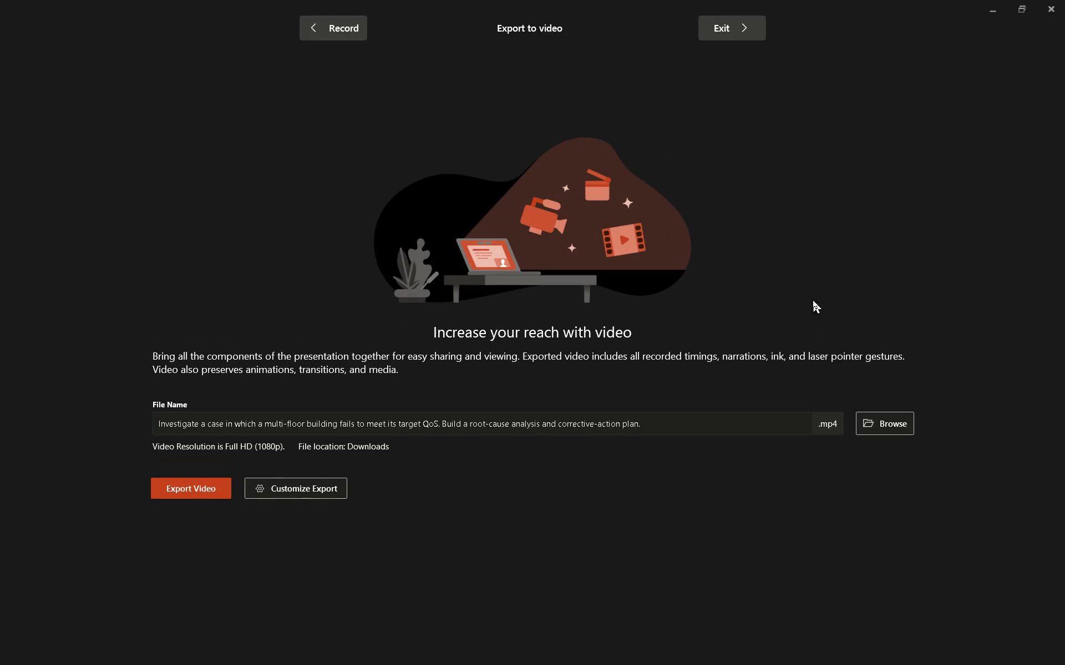
{"action": "left_click", "coordinate": [885, 417]}
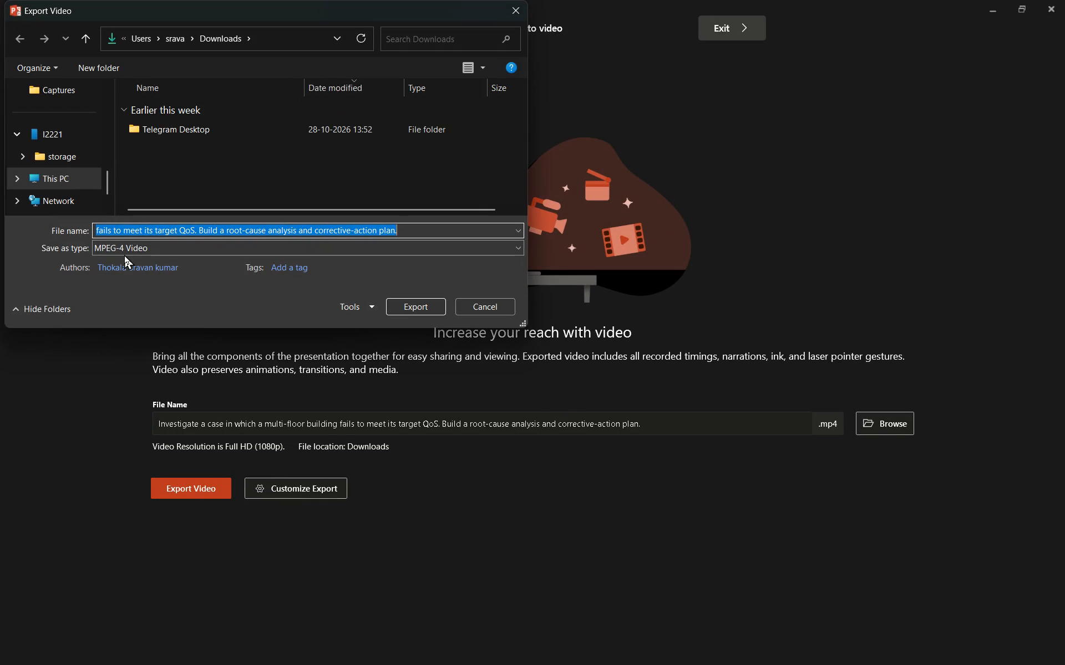
{"action": "scroll", "coordinate": [41, 146], "scroll_direction": "up", "scroll_amount": 2}
{"action": "scroll", "coordinate": [50, 166], "scroll_direction": "down", "scroll_amount": 1}
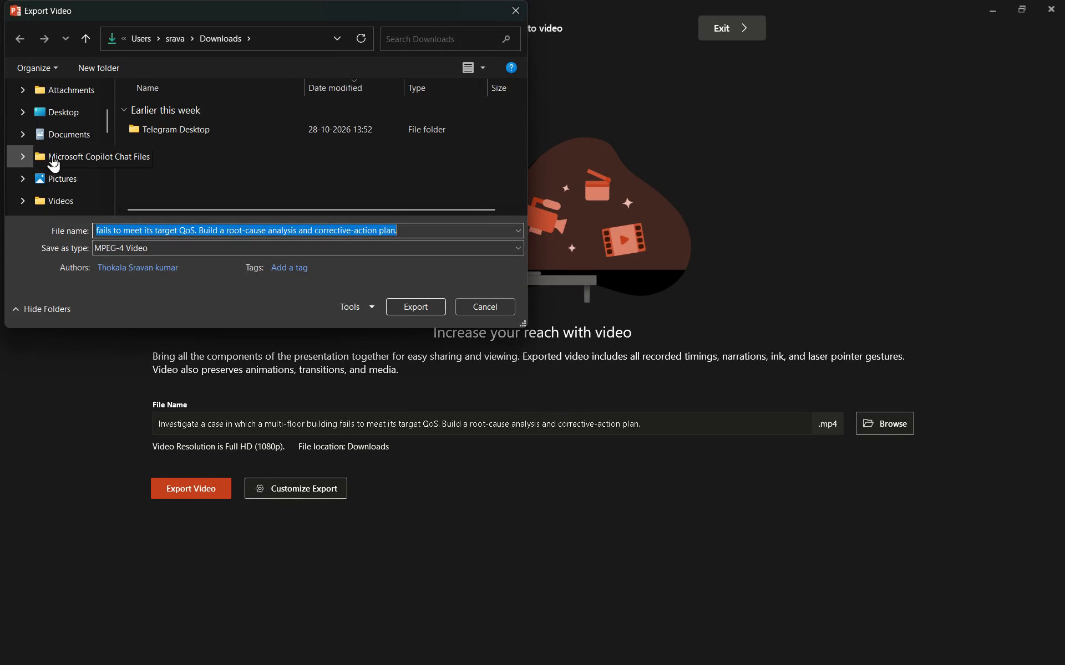
{"action": "left_click", "coordinate": [55, 171]}
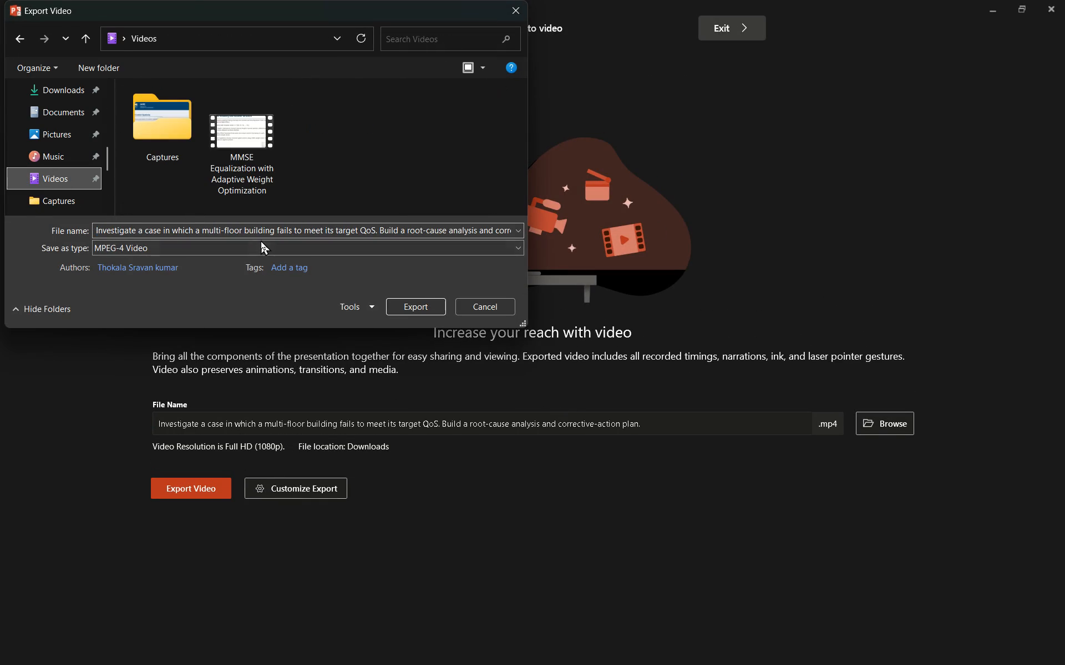
{"action": "left_click", "coordinate": [412, 298]}
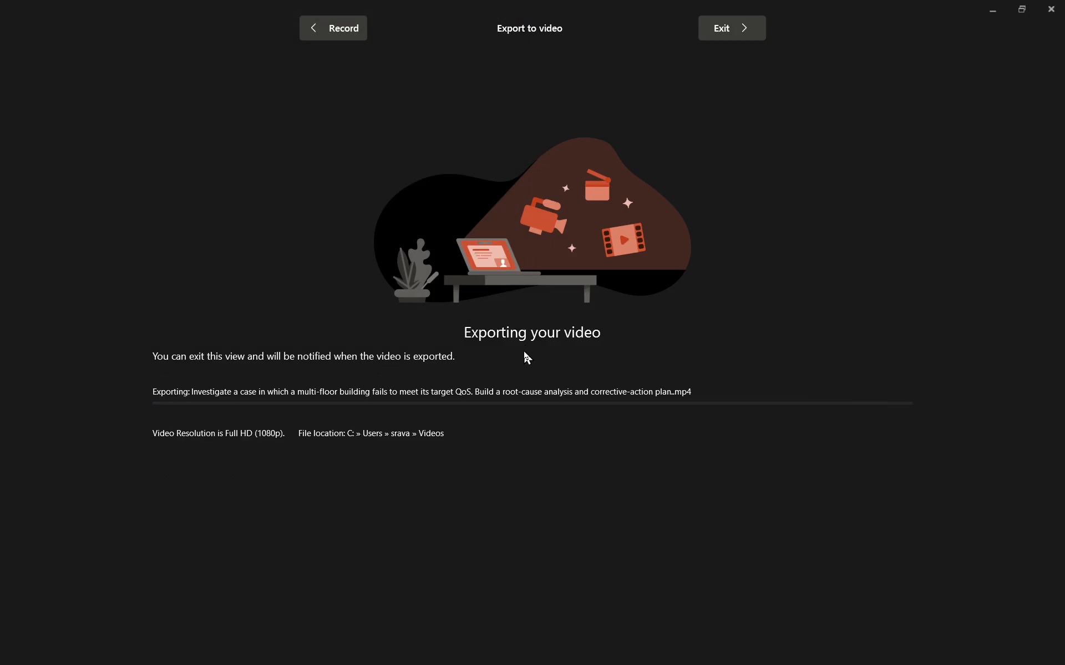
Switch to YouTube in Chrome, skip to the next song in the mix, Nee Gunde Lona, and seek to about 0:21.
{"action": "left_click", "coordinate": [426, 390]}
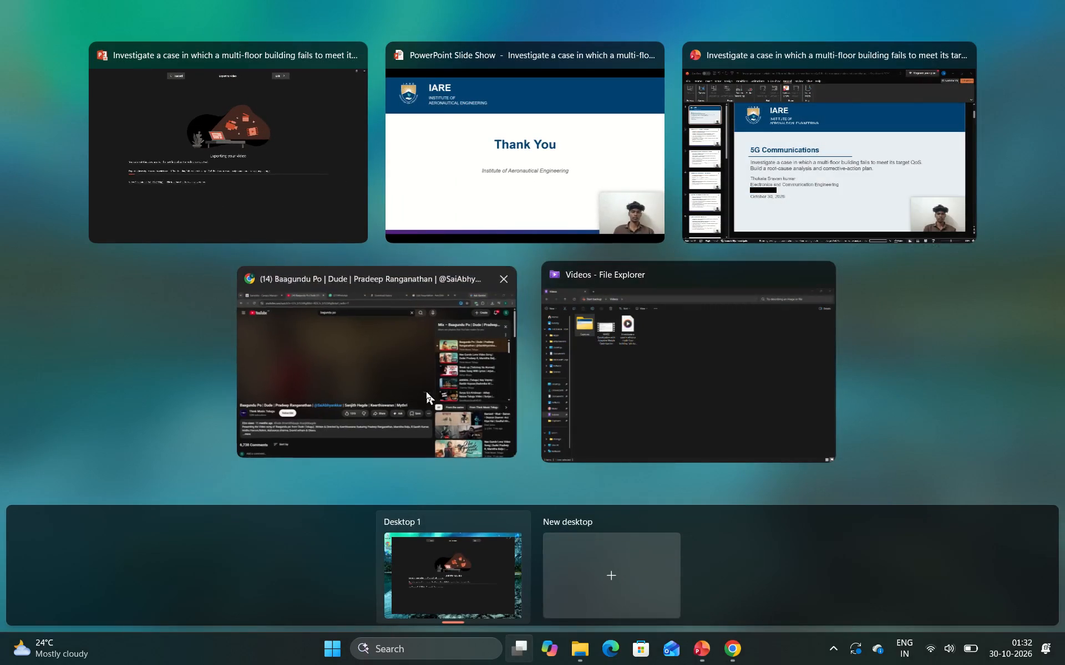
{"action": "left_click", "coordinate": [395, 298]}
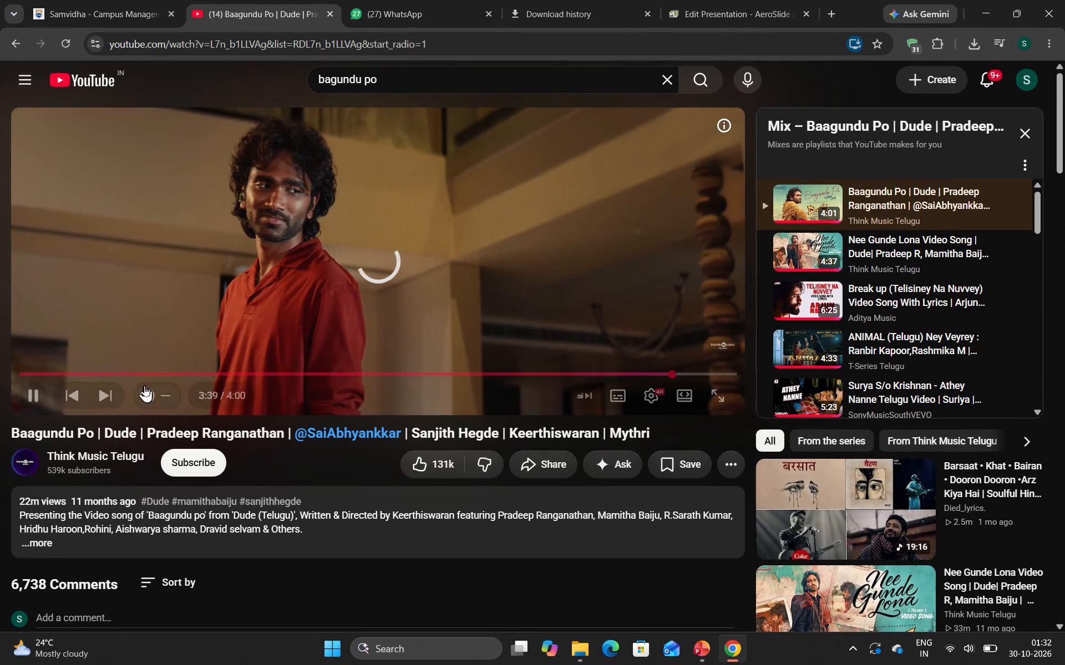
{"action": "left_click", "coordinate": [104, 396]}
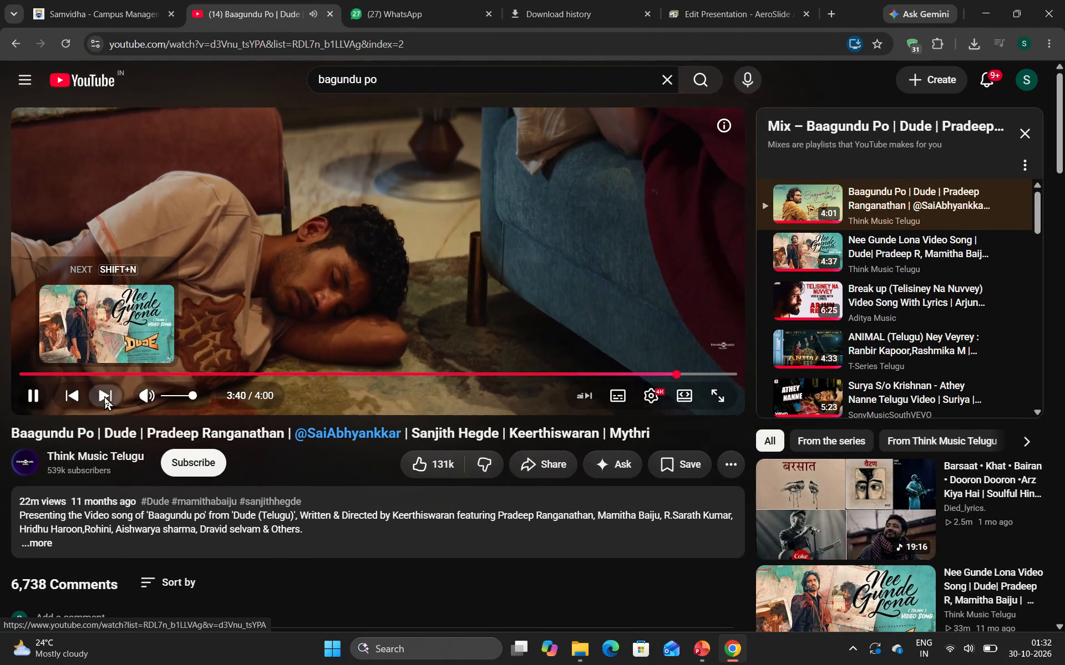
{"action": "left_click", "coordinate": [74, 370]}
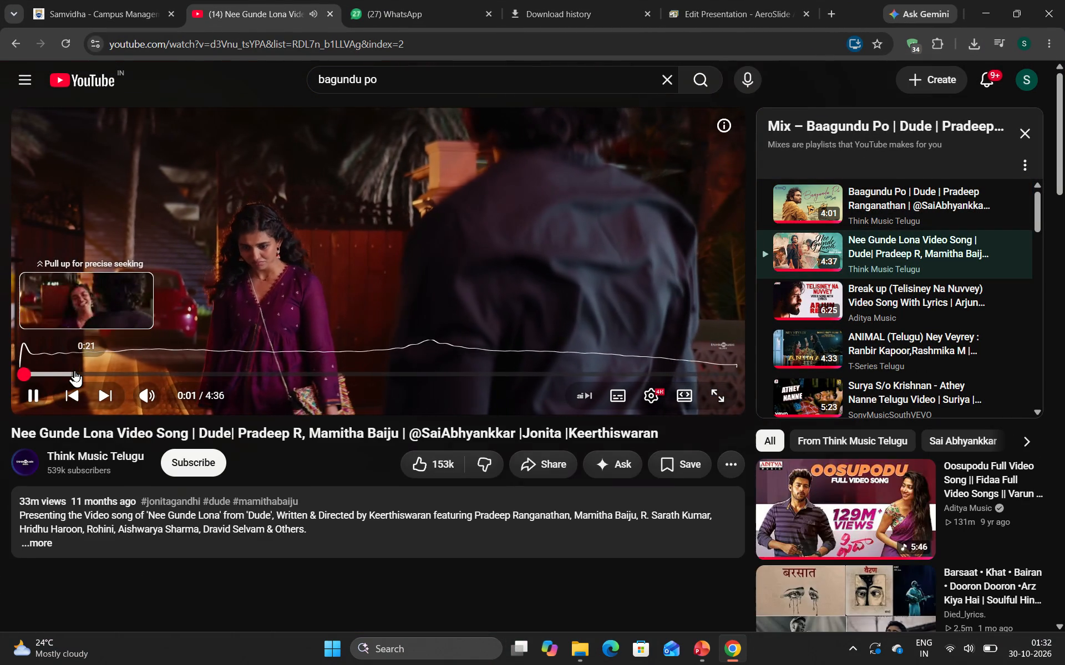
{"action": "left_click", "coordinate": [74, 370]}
Play the recommended Oosupodu Full Video Song on YouTube and seek to about 0:47.
{"action": "scroll", "coordinate": [837, 340], "scroll_direction": "down", "scroll_amount": 2}
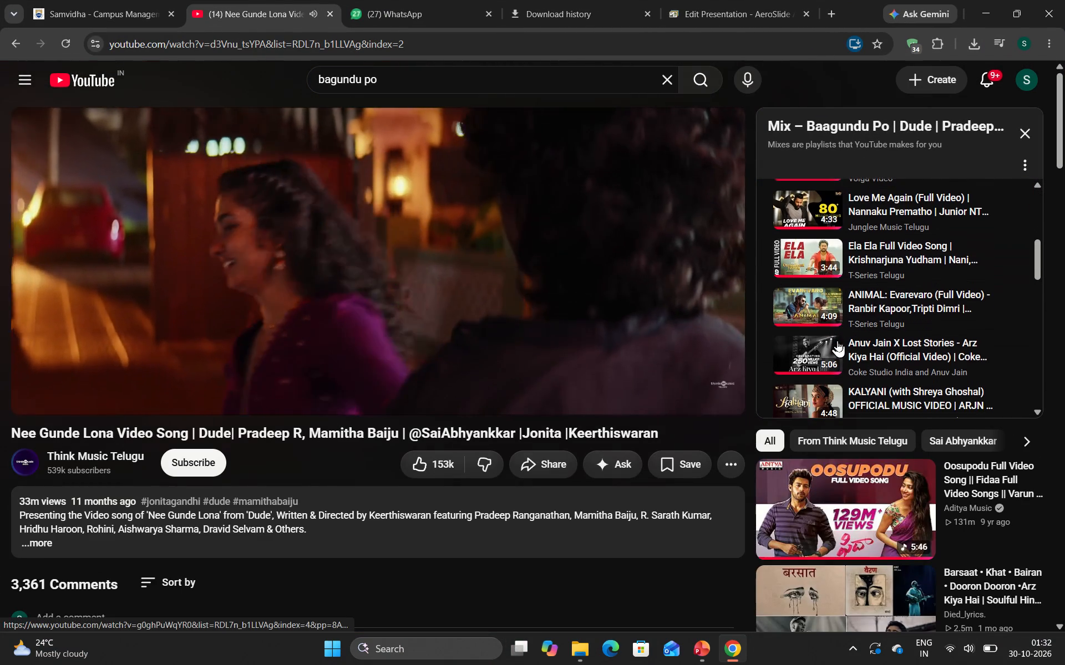
{"action": "scroll", "coordinate": [837, 340], "scroll_direction": "down", "scroll_amount": 1}
{"action": "scroll", "coordinate": [871, 546], "scroll_direction": "down", "scroll_amount": 1}
{"action": "left_click", "coordinate": [865, 462]}
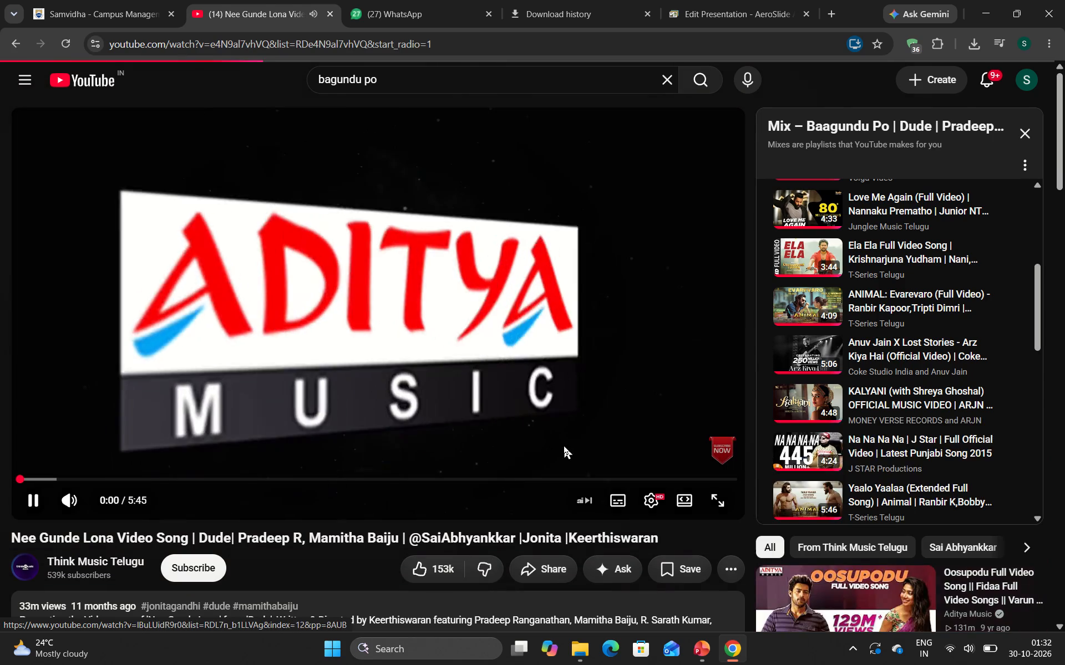
{"action": "left_click", "coordinate": [119, 482]}
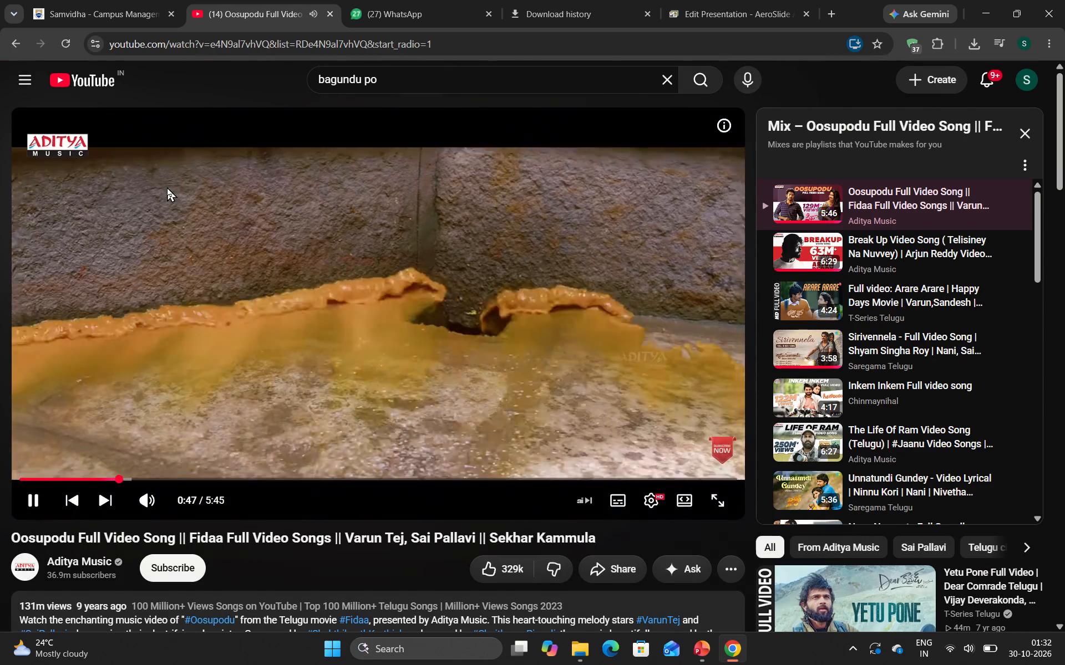
View Chrome's download history, and check the video export's progress in PowerPoint.
{"action": "left_click", "coordinate": [554, 0]}
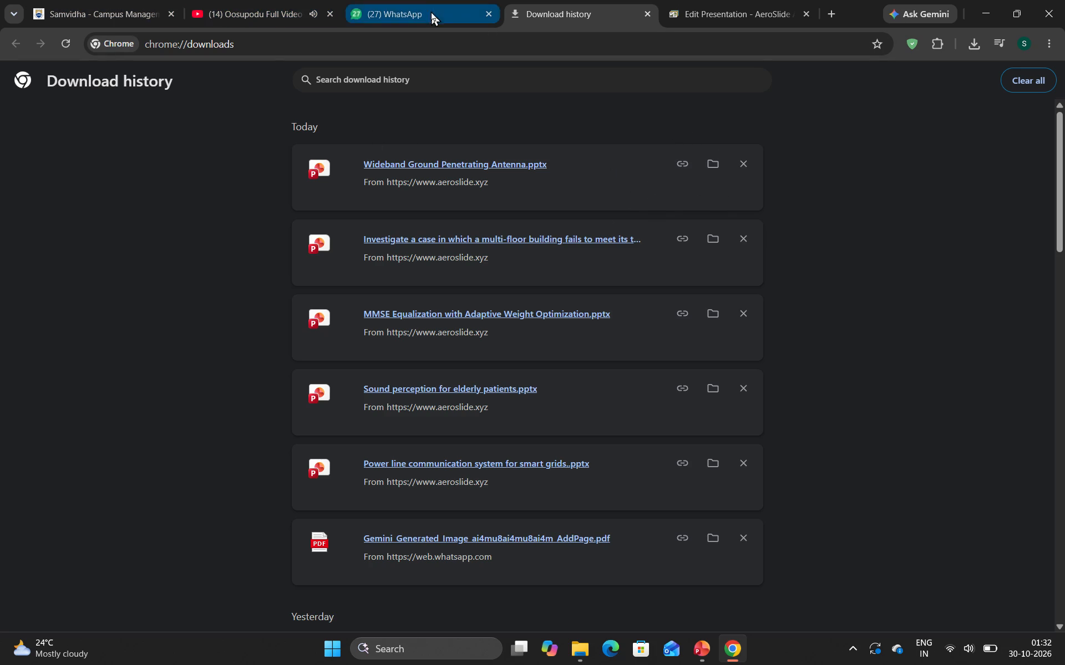
{"action": "left_click", "coordinate": [508, 168]}
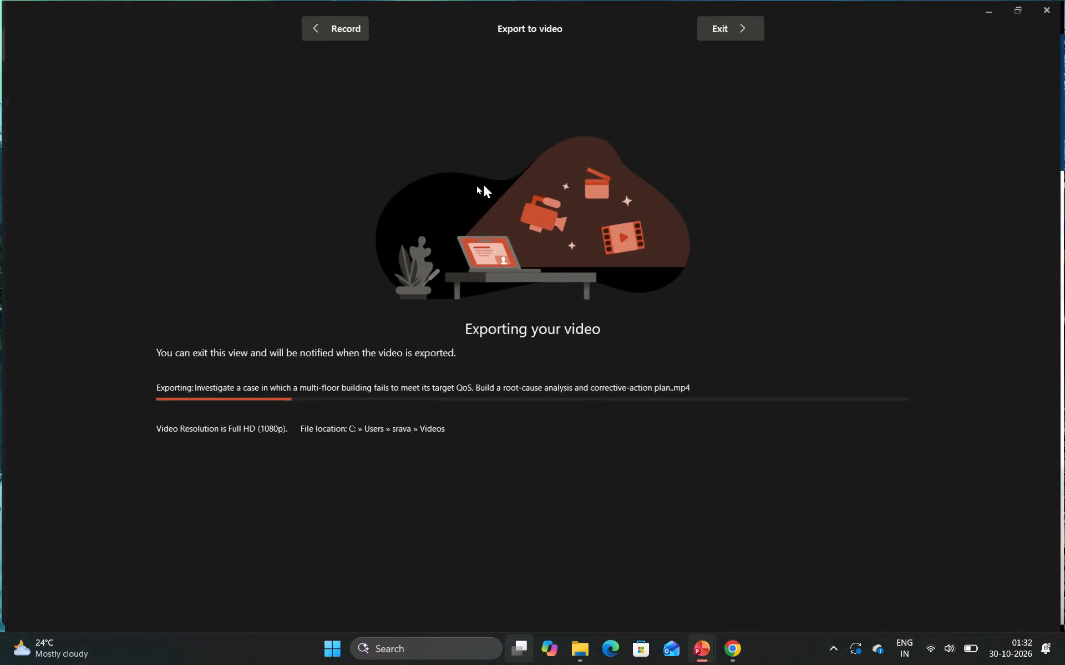
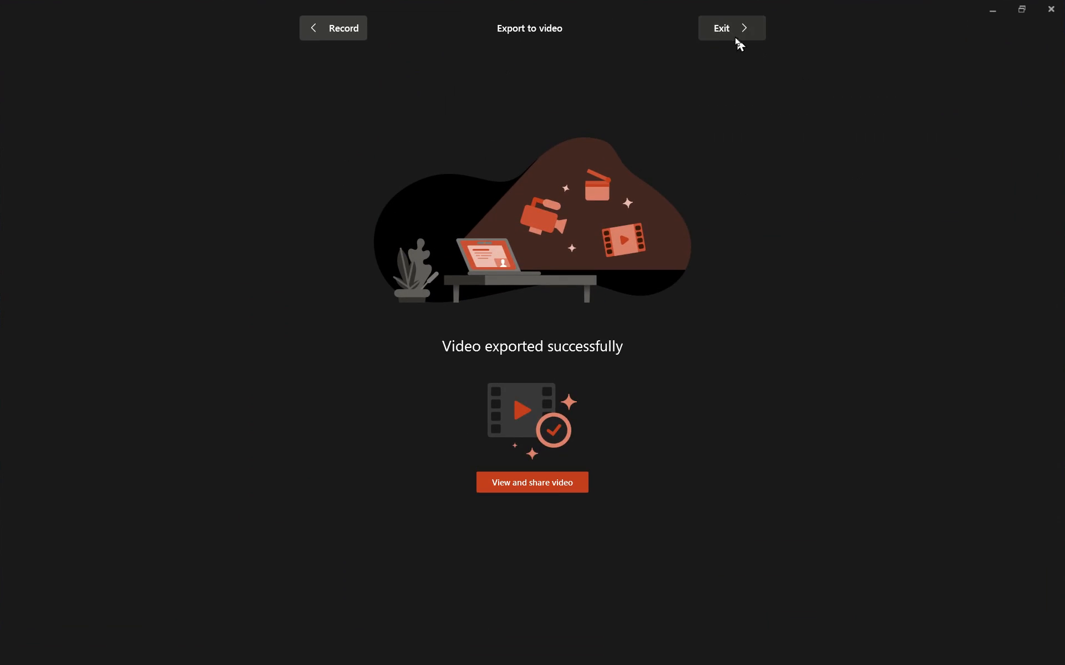
{"action": "left_click", "coordinate": [727, 35]}
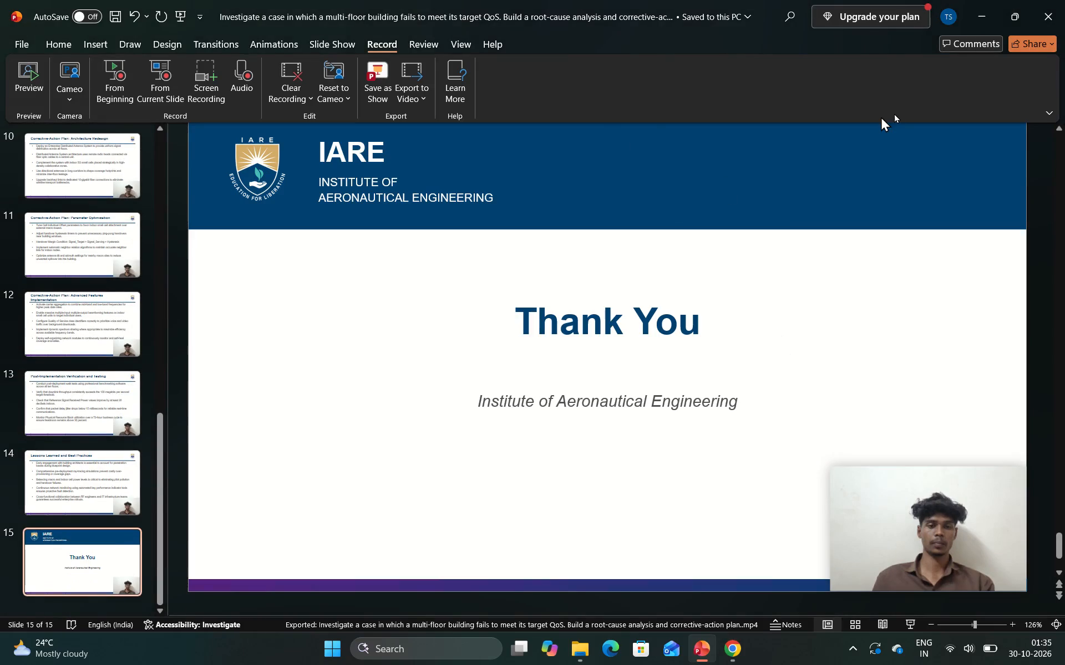
{"action": "left_click", "coordinate": [1054, 0]}
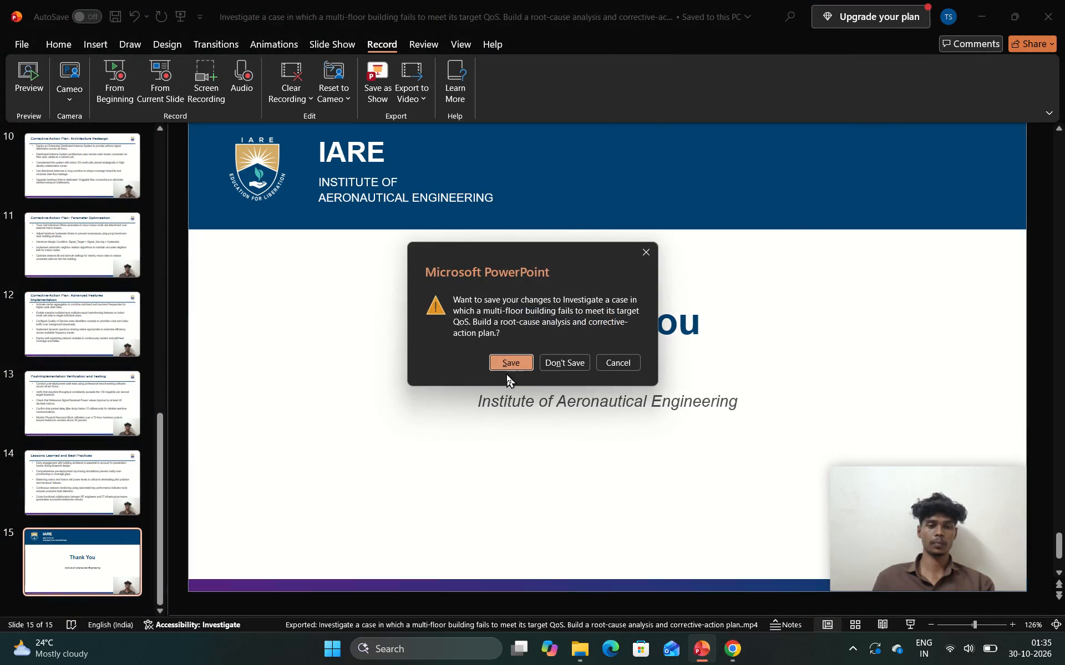
{"action": "left_click", "coordinate": [498, 367]}
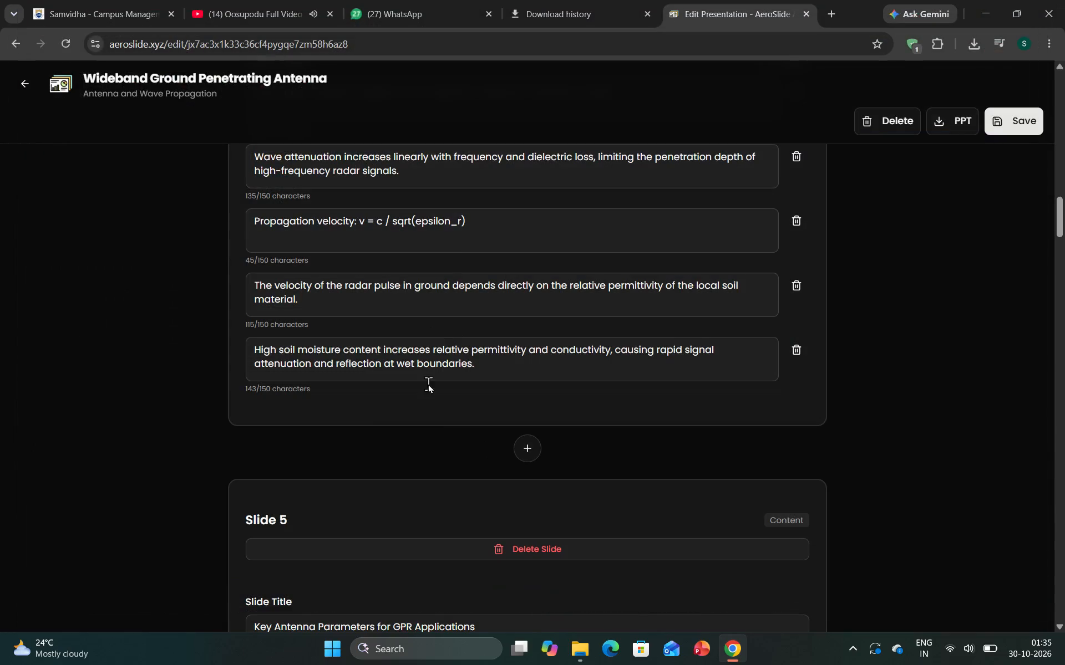
Open the downloaded Wideband Ground Penetrating Antenna.pptx from Chrome's download history and enable editing in PowerPoint.
{"action": "left_click", "coordinate": [597, 18]}
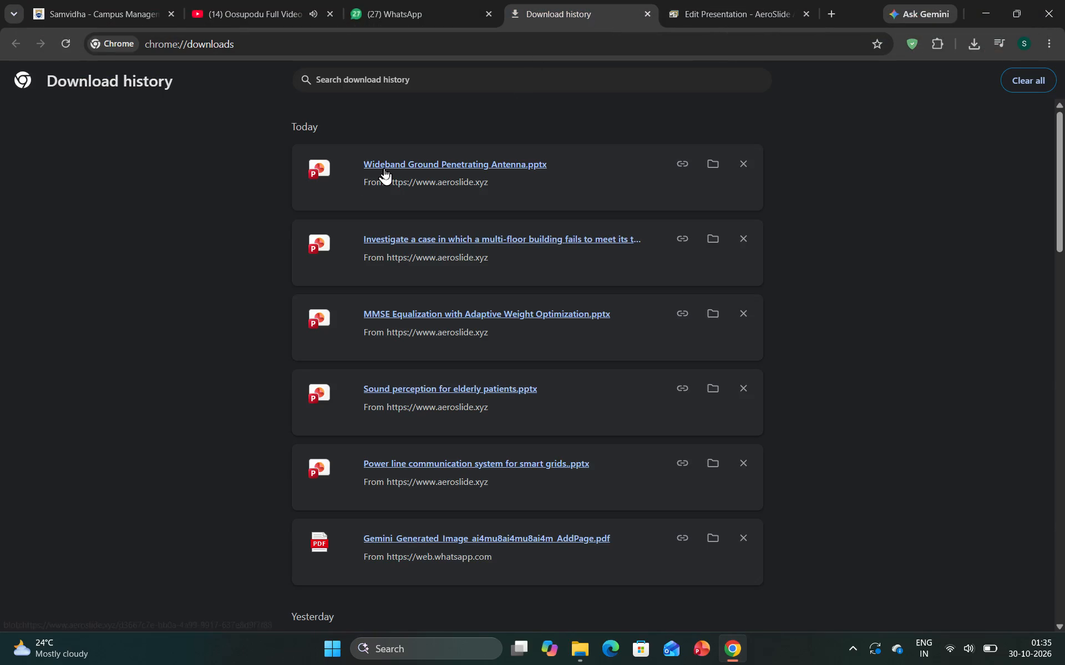
{"action": "left_click", "coordinate": [384, 168]}
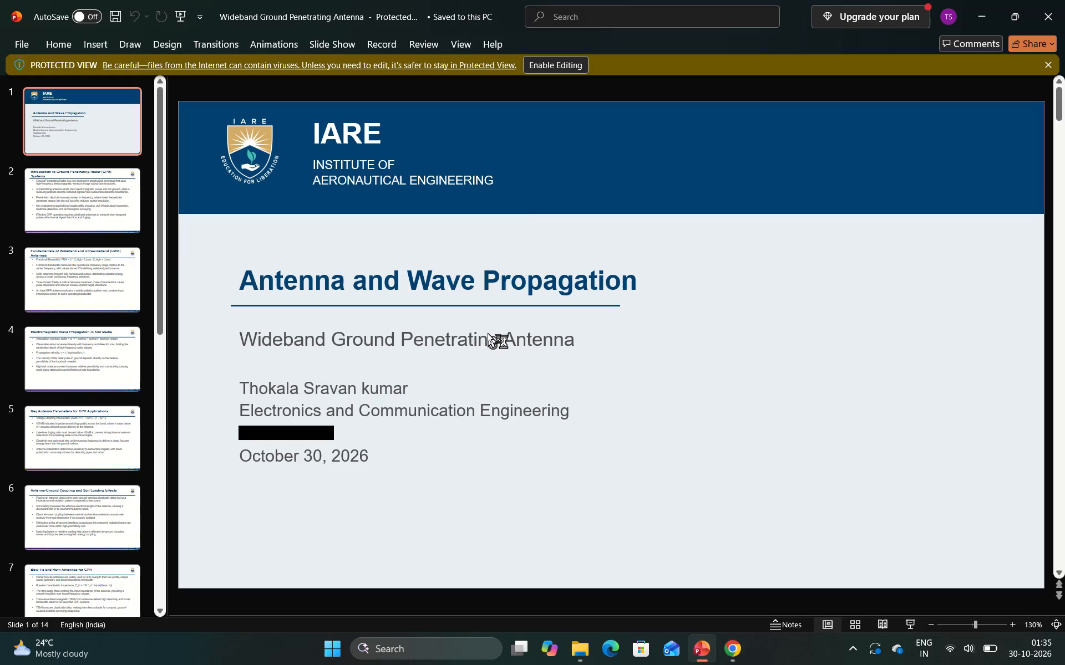
{"action": "left_click", "coordinate": [541, 53]}
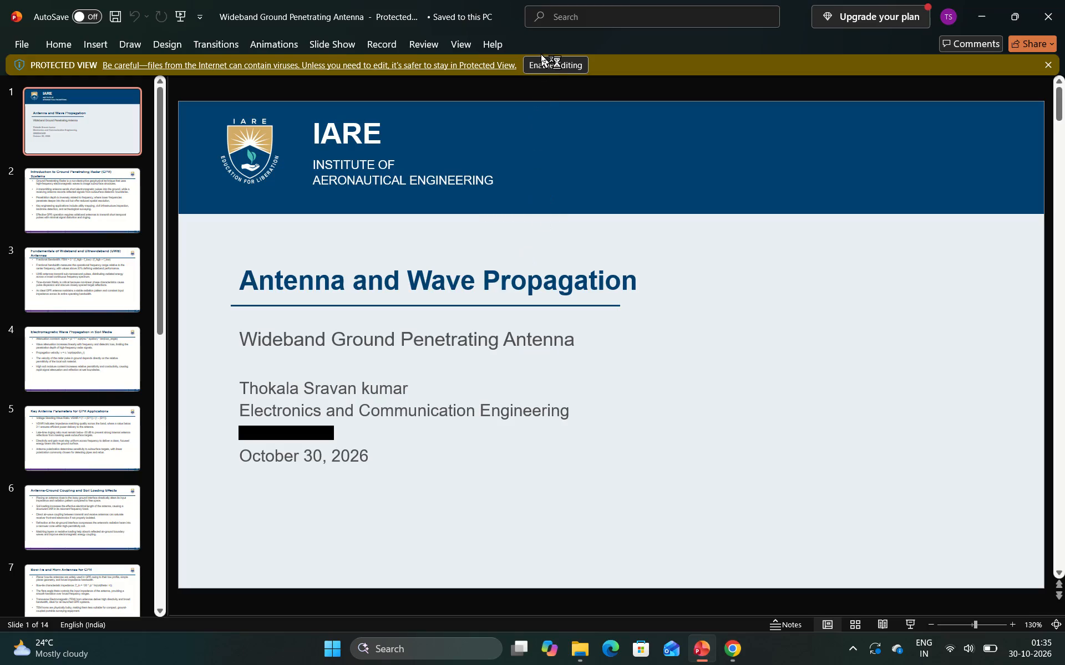
{"action": "left_click", "coordinate": [541, 63]}
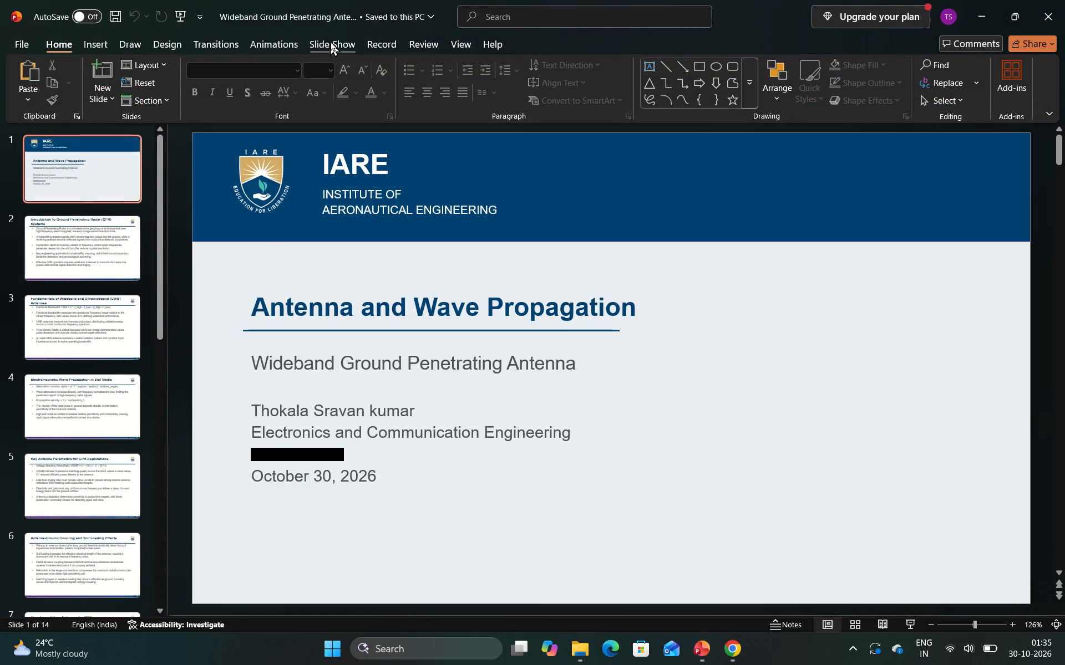
Bring up the recording commands for the Wideband Ground Penetrating Antenna presentation.
{"action": "left_click", "coordinate": [381, 41]}
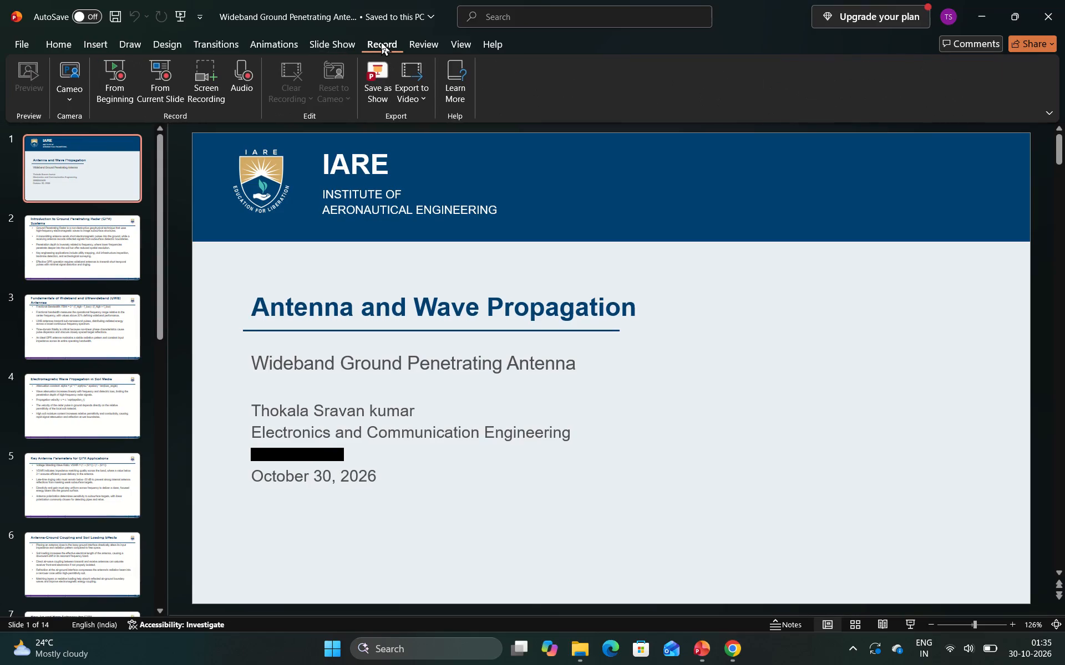